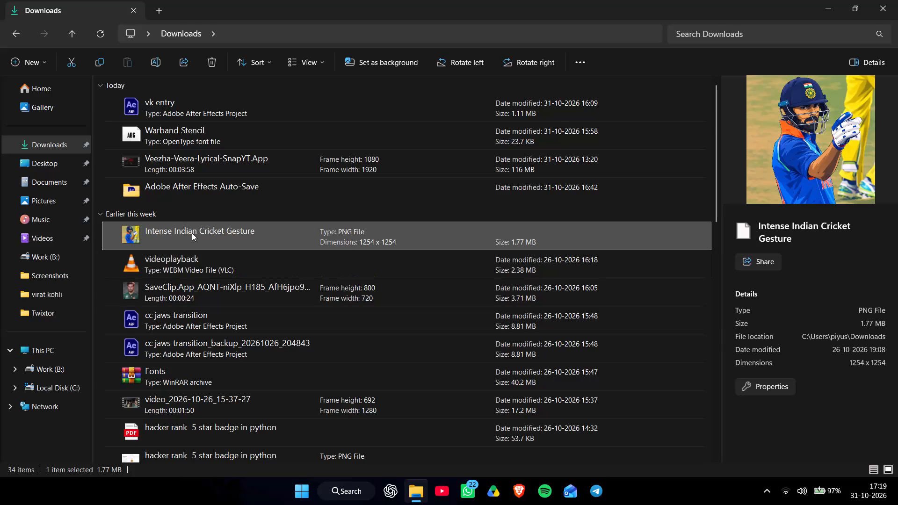
Move the Intense Indian Cricket Gesture image from Downloads into the virat kohli folder.
key("ctrl+x")
left_click(50, 297)
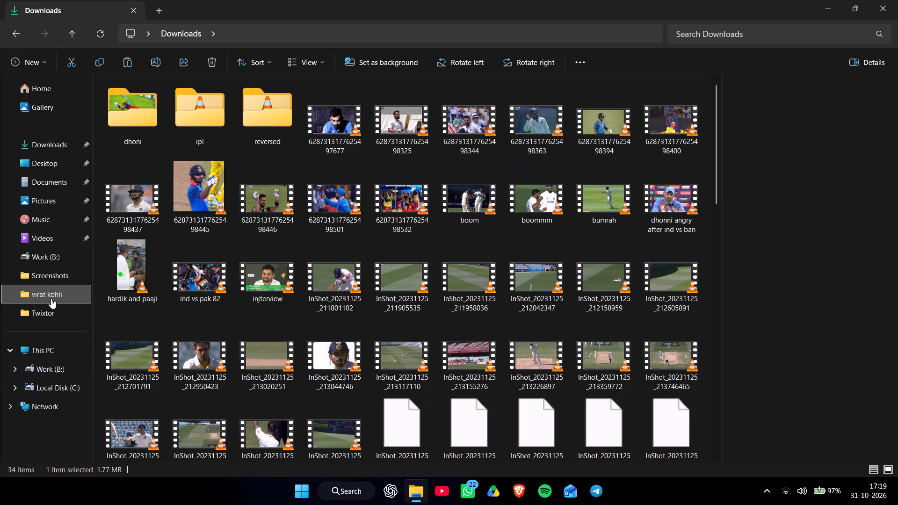
key("ctrl+v")
Delete both cc jaws transition project files, the SaveClip.App video and the videoplayback file from the Downloads folder.
left_click(39, 144)
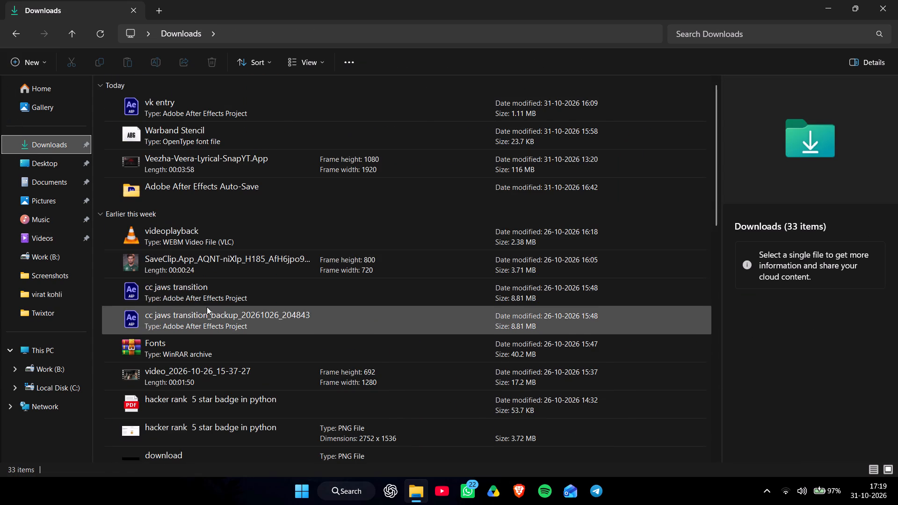
left_click(205, 296)
left_click(210, 65)
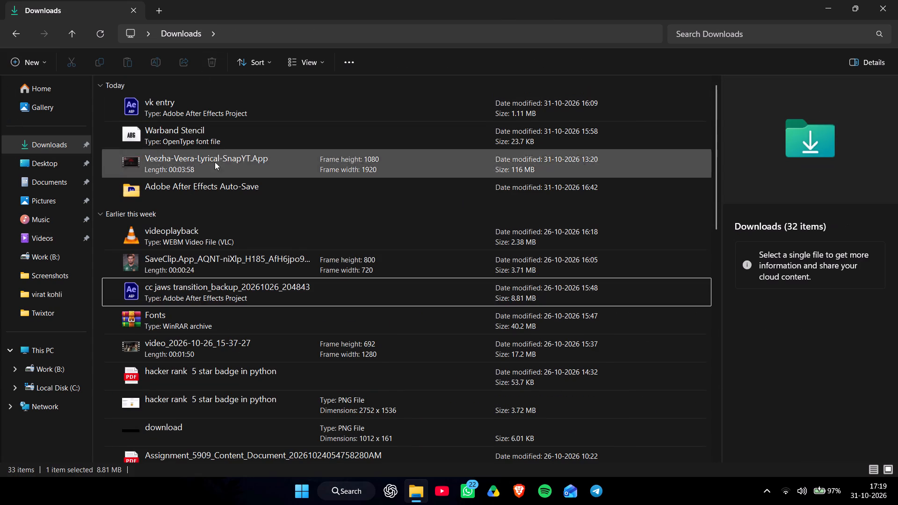
left_click(219, 283)
left_click(213, 64)
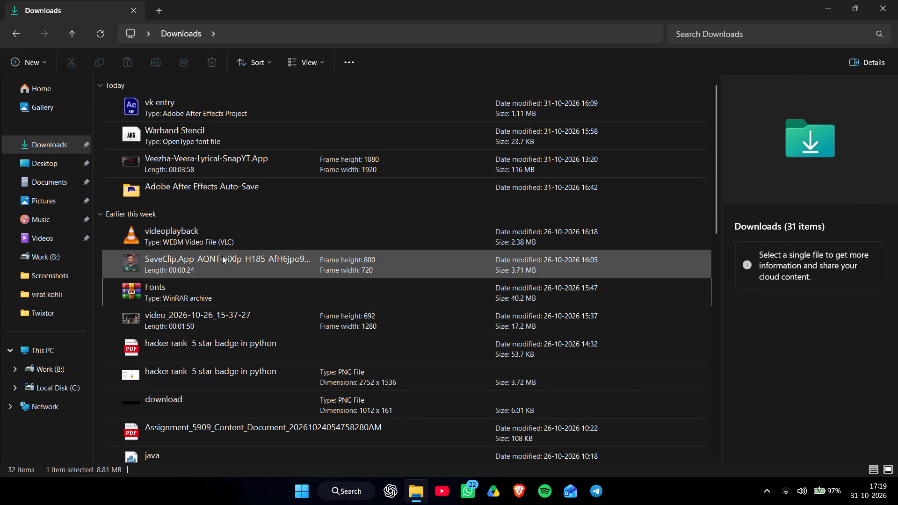
left_click(222, 256)
left_click(205, 58)
left_click(202, 231)
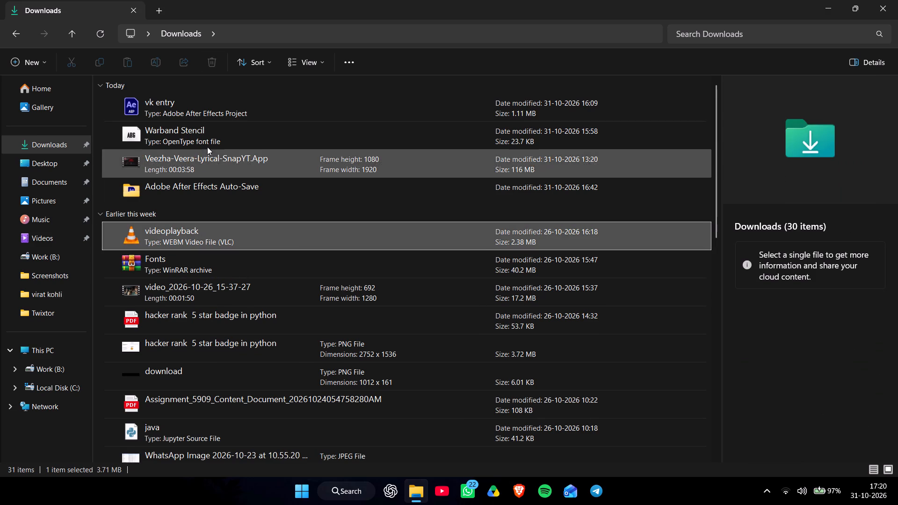
left_click(211, 67)
Move the Fonts archive from Downloads to the Work (B:) drive.
left_click(198, 229)
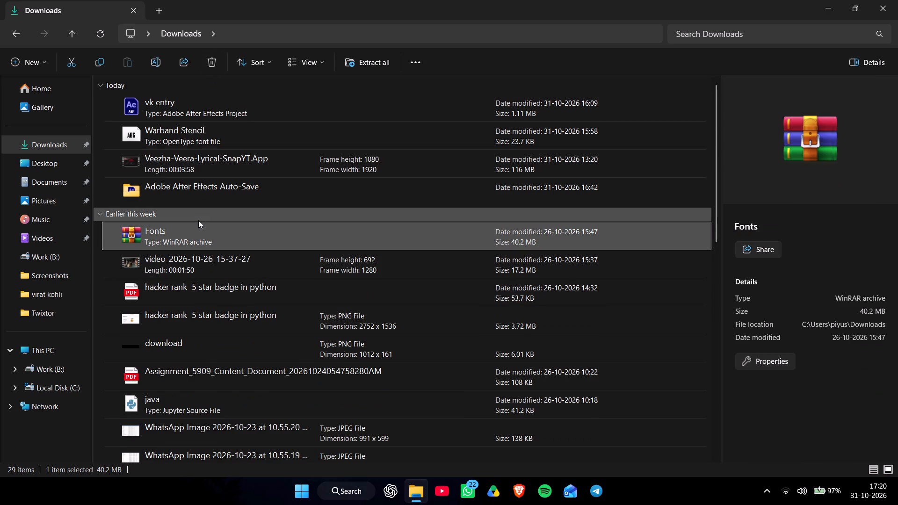
key("ctrl+x")
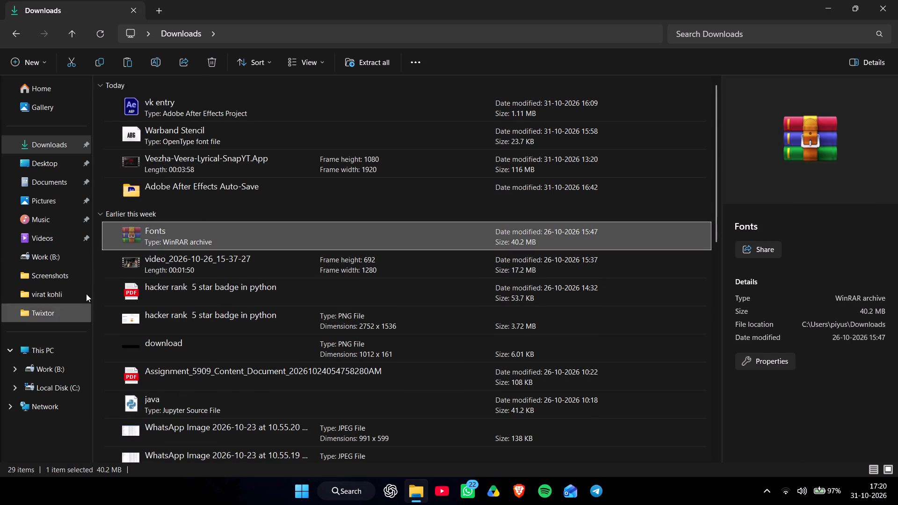
left_click(69, 376)
key("ctrl+v")
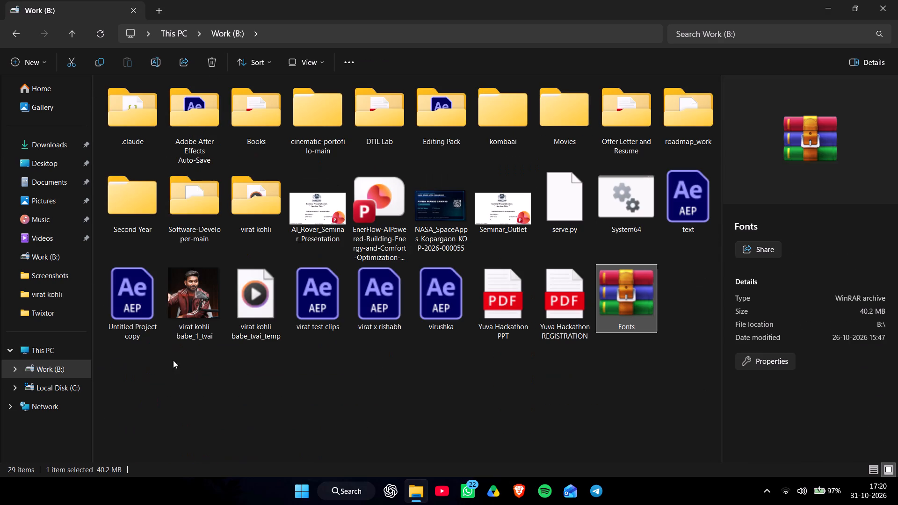
Extract the Fonts archive into its own Fonts folder on the Work (B:) drive with WinRAR.
right_click(626, 305)
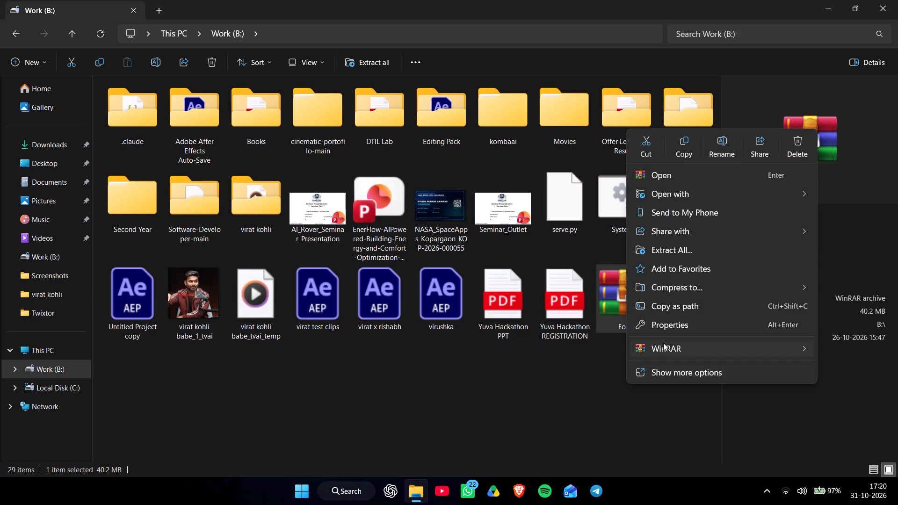
left_click(663, 343)
left_click(554, 406)
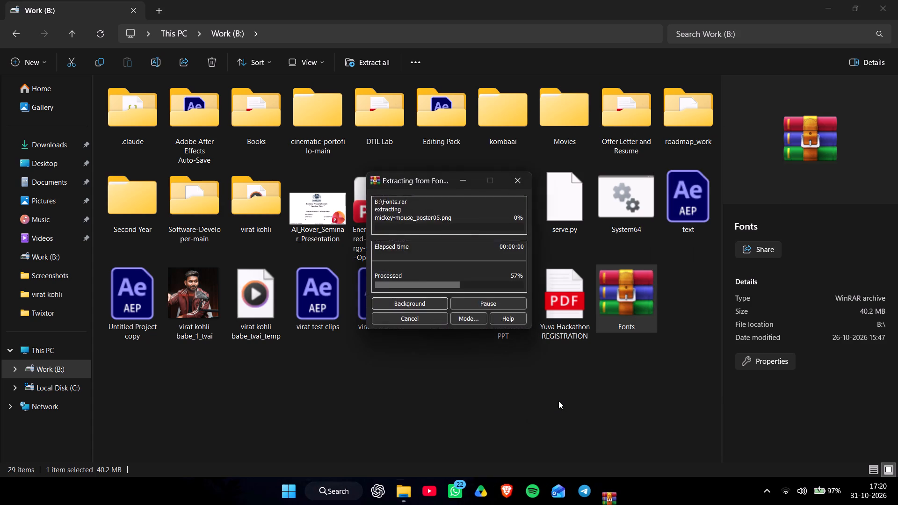
left_click(549, 383)
Delete the Fonts archive from the Work (B:) drive, keeping the extracted Fonts folder.
left_click(647, 296)
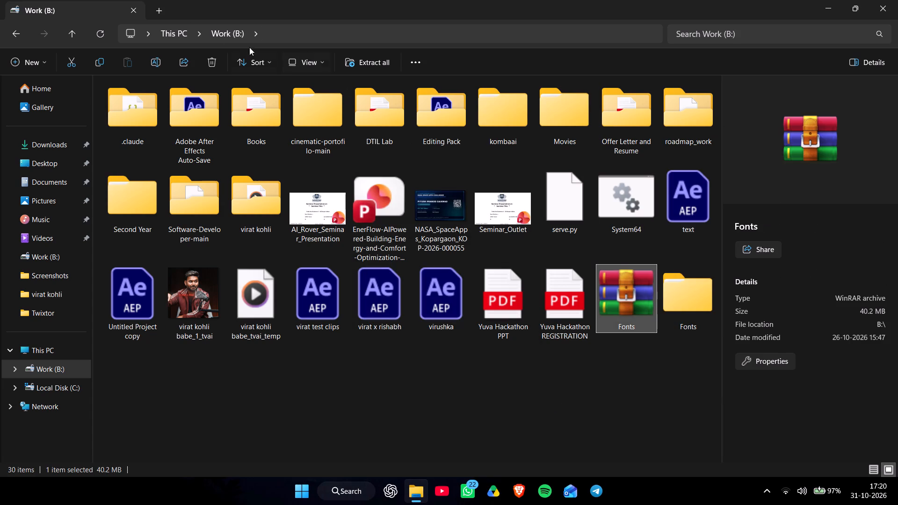
left_click(206, 58)
Delete the Warband Stencil font file from the Downloads folder.
left_click(17, 145)
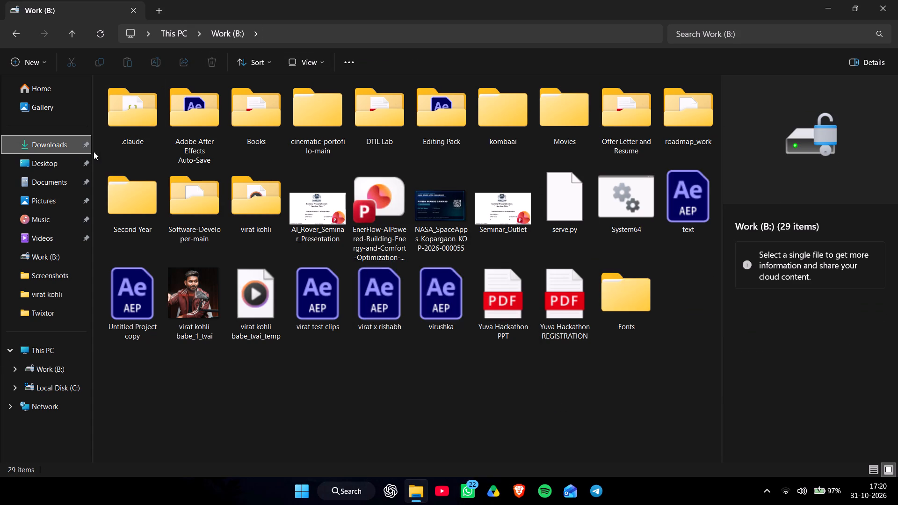
double_click(50, 144)
left_click(210, 132)
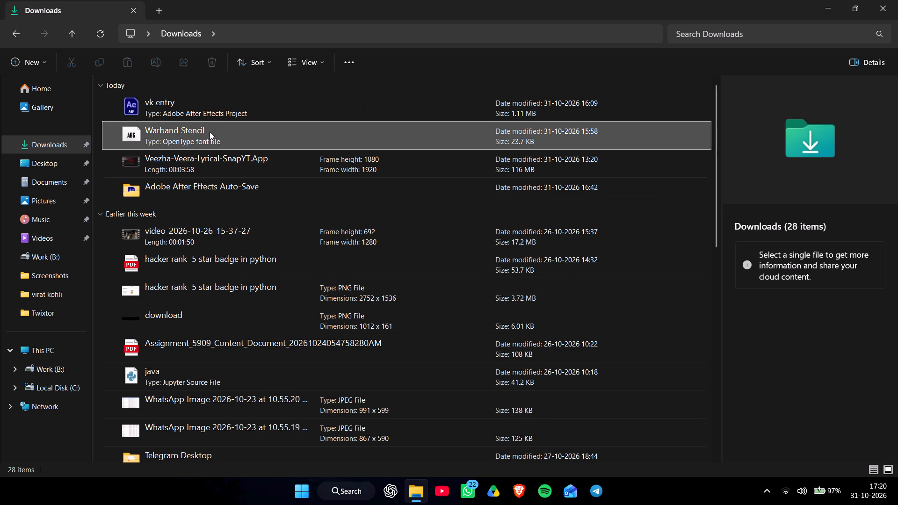
left_click(211, 58)
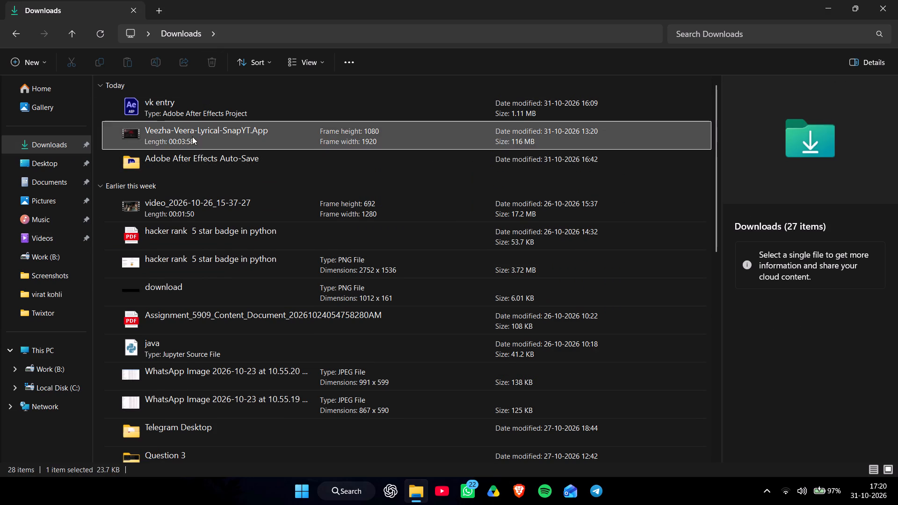
Delete the assignment PDF, java file, two WhatsApp images, three question folders, and the Chalre Chalre Waal, Red Giant Magic Bullet Suite and CC folders from Downloads.
left_click(260, 373)
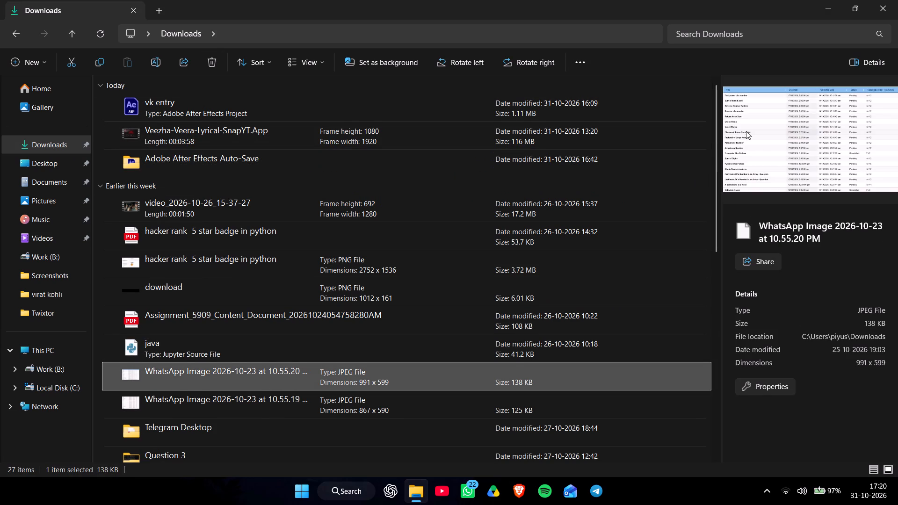
left_click_drag(714, 132, 714, 209)
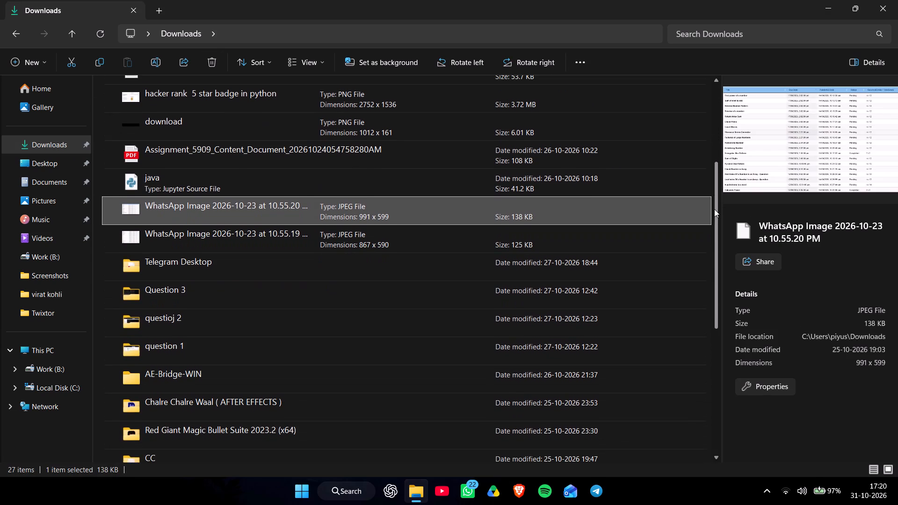
left_click_drag(714, 209, 711, 197)
left_click(369, 191)
left_click(289, 213, "ctrl")
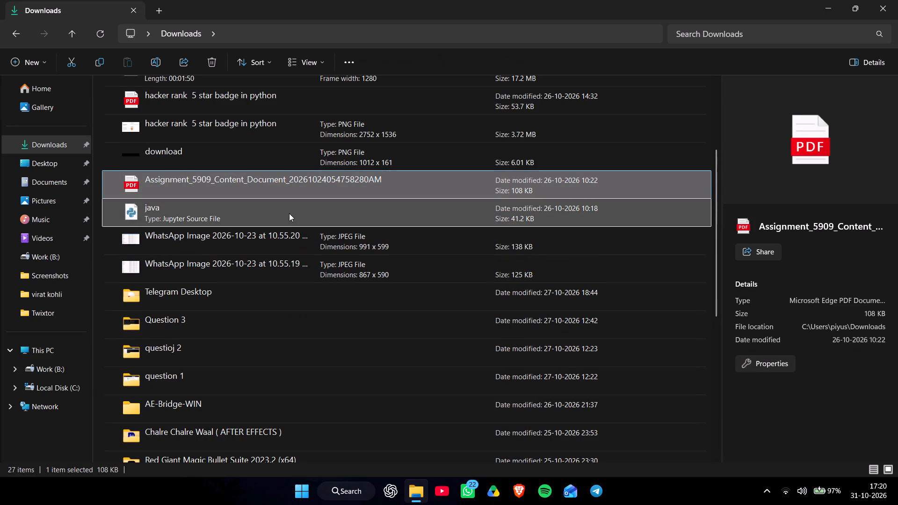
left_click(282, 238, "ctrl")
left_click(276, 275, "ctrl")
left_click(265, 329, "ctrl")
left_click(264, 346, "ctrl")
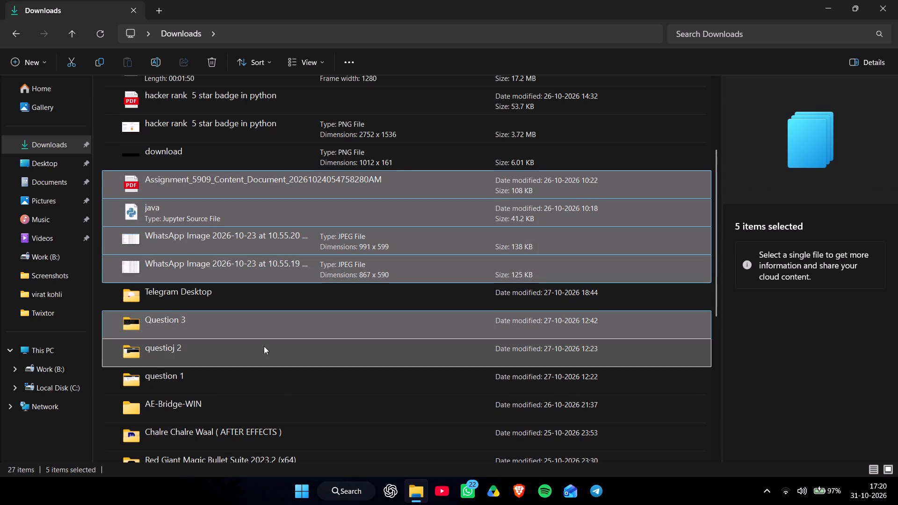
left_click(254, 383, "ctrl")
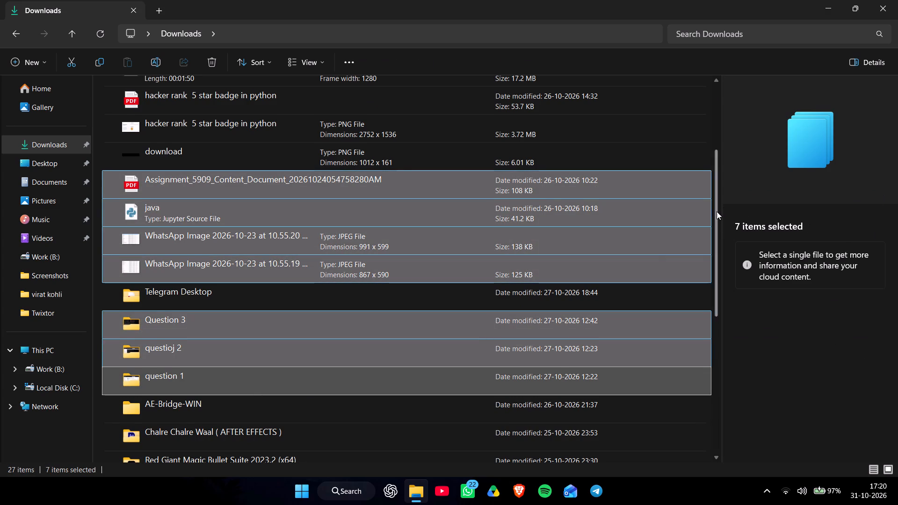
left_click_drag(718, 212, 711, 286)
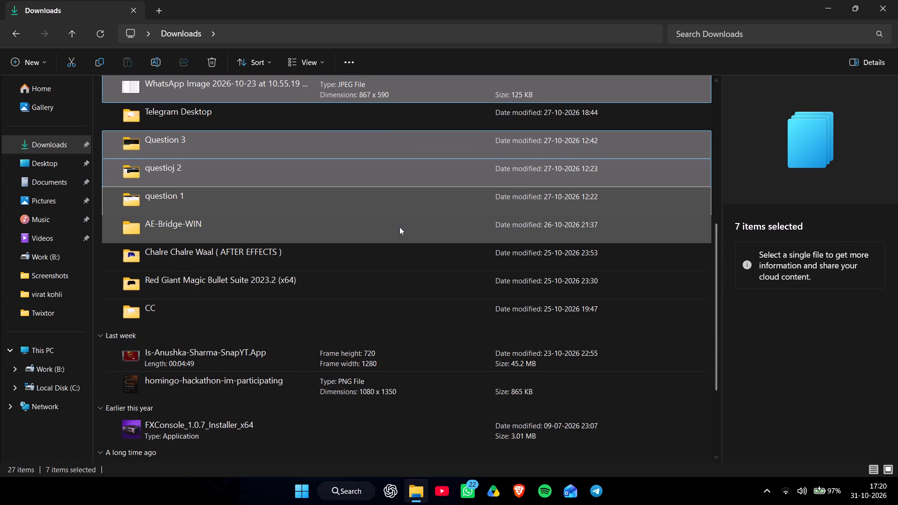
left_click(395, 226, "ctrl")
left_click(369, 271, "ctrl")
left_click(360, 256, "ctrl")
left_click(310, 295, "ctrl")
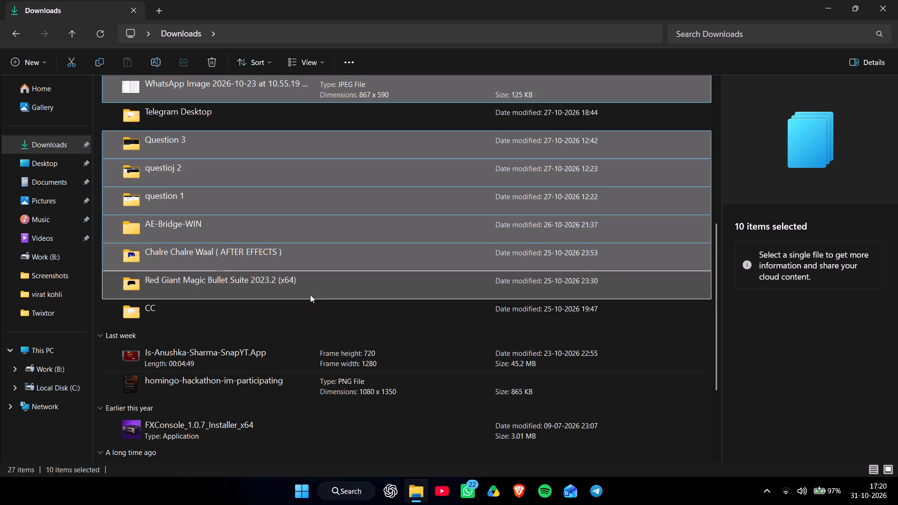
left_click(251, 307, "ctrl")
left_click(185, 284, "ctrl")
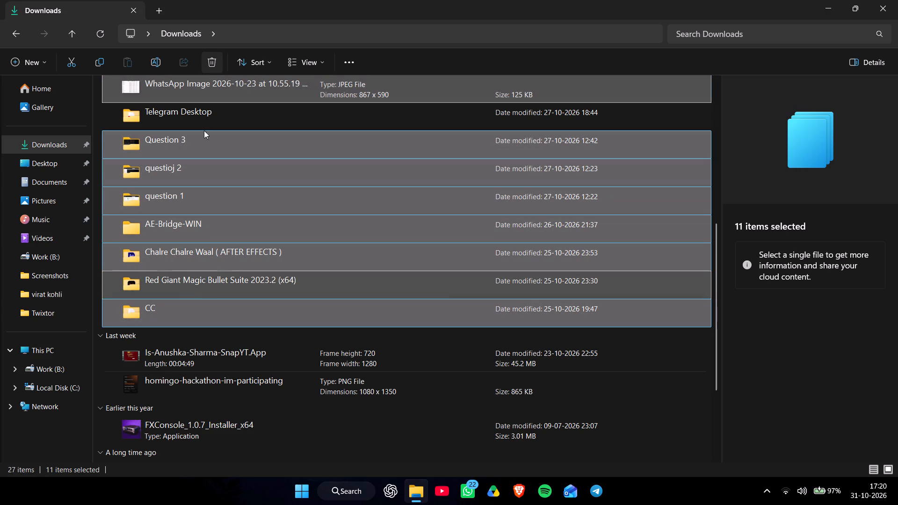
left_click(203, 221, "ctrl")
left_click(208, 63)
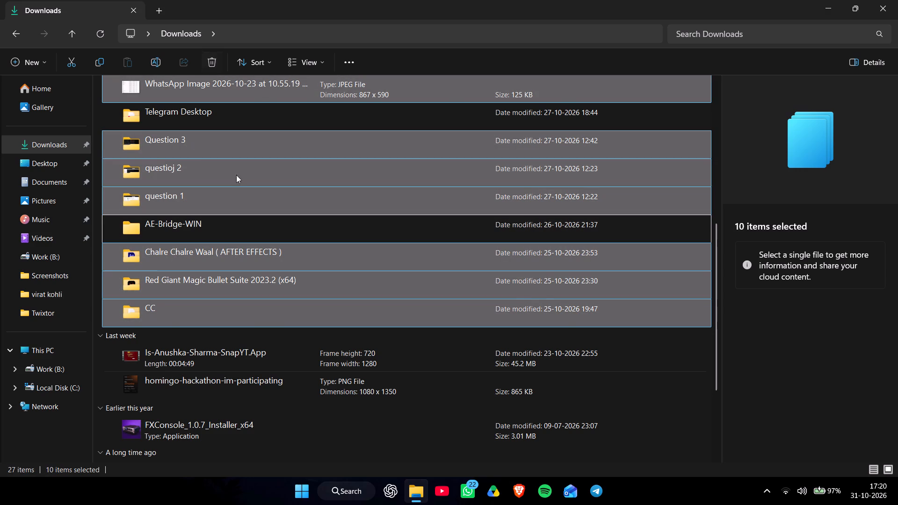
Move the Is-Anushka-Sharma-SnapYT.App video from Downloads into the virat kohli folder.
left_click(231, 224)
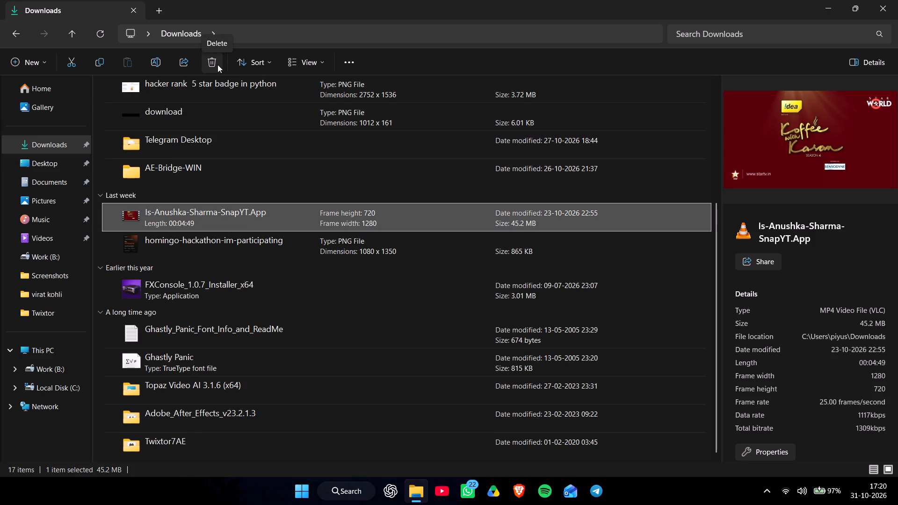
key("ctrl+x")
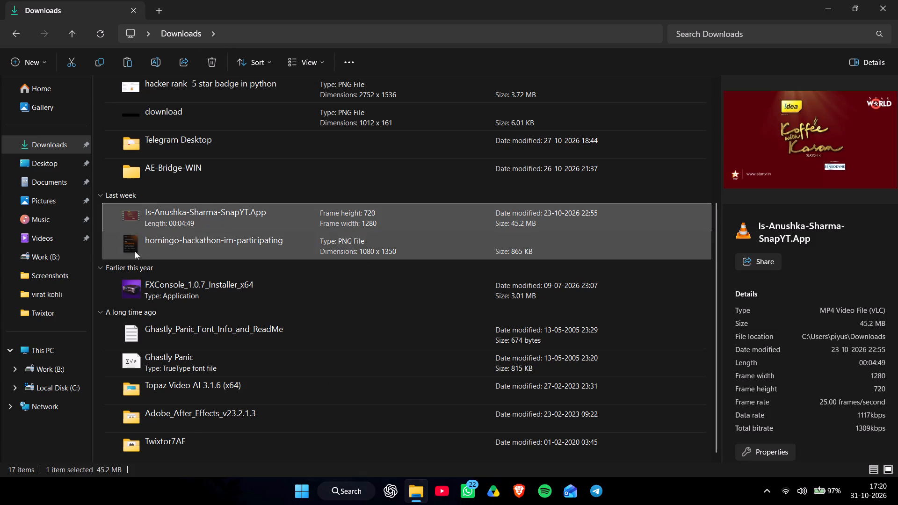
left_click(53, 301)
key("ctrl+v")
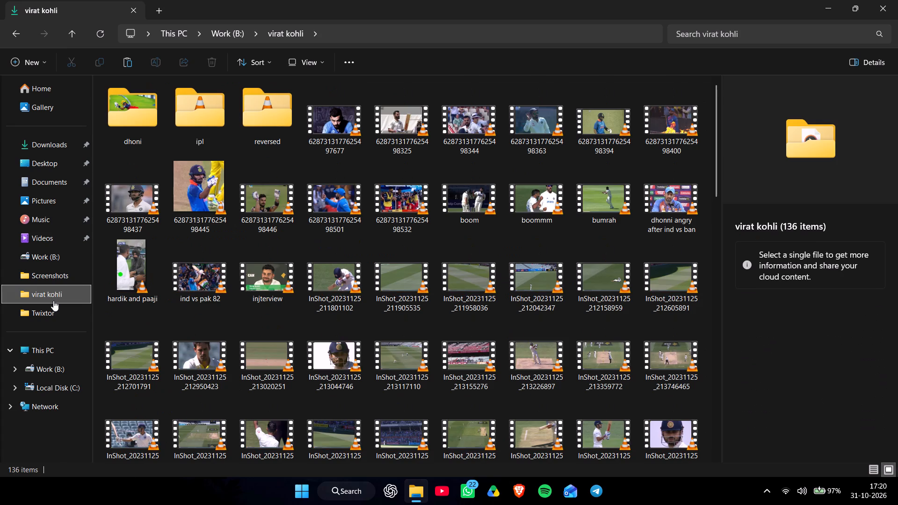
Move the homingo-hackathon-im-participating image from Downloads to the Work (B:) drive.
left_click(49, 144)
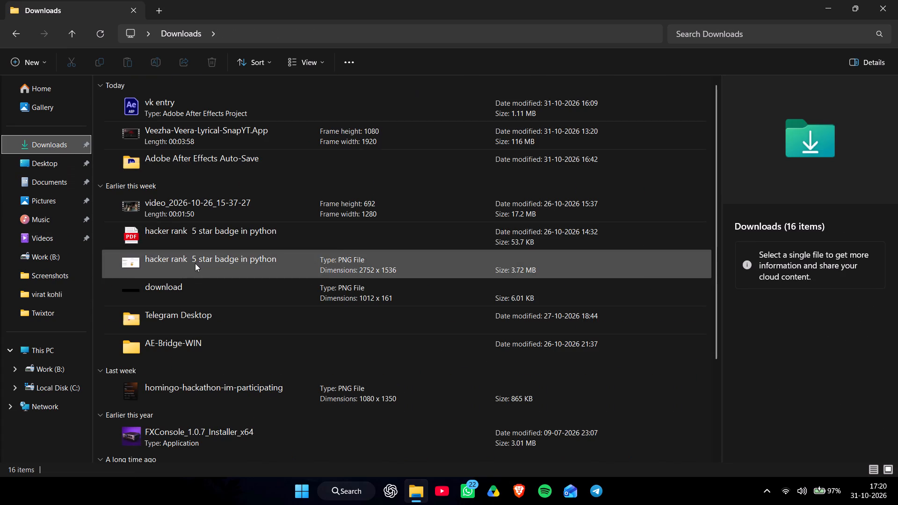
scroll(186, 358, "down", 5)
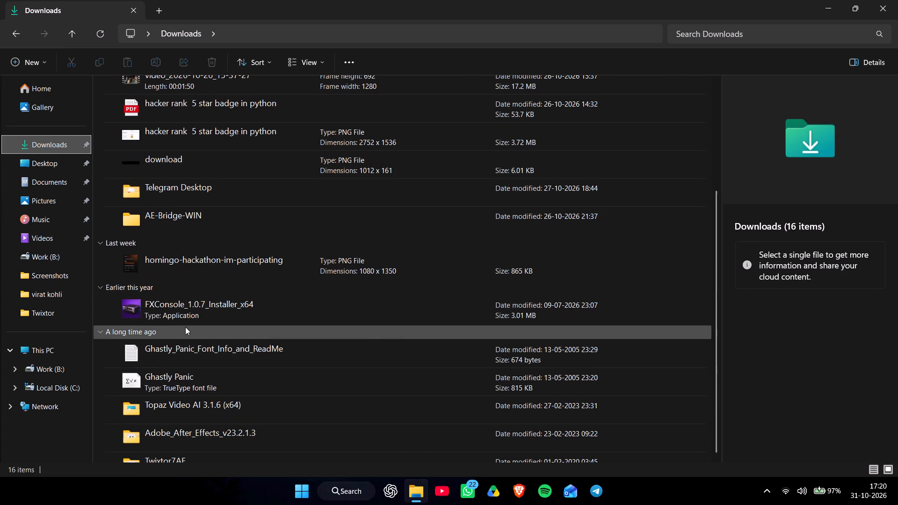
scroll(185, 327, "down", 1)
left_click(195, 242)
key("ctrl+x")
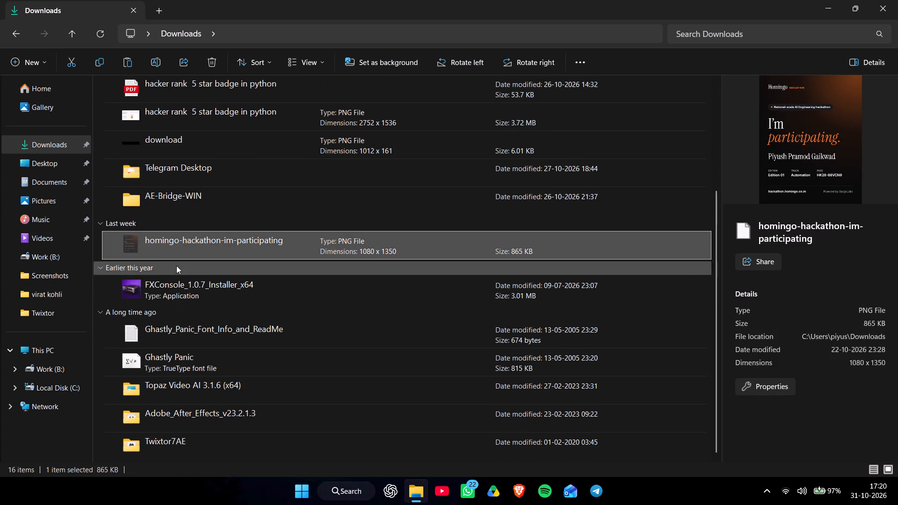
left_click(54, 363)
key("ctrl+v")
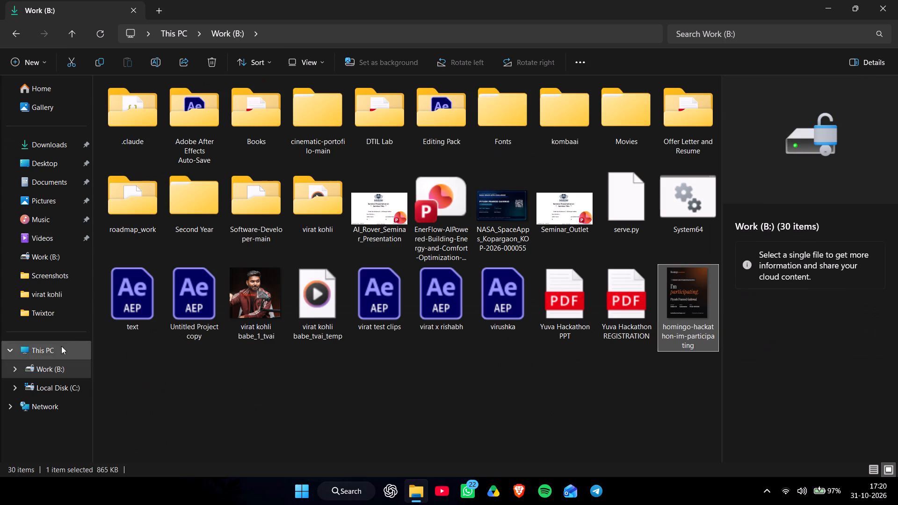
Delete the FXConsole installer, the Ghastly Panic readme and font, and the Topaz Video AI 3.1.6 (x64) folder from Downloads.
left_click(47, 148)
scroll(229, 351, "down", 3)
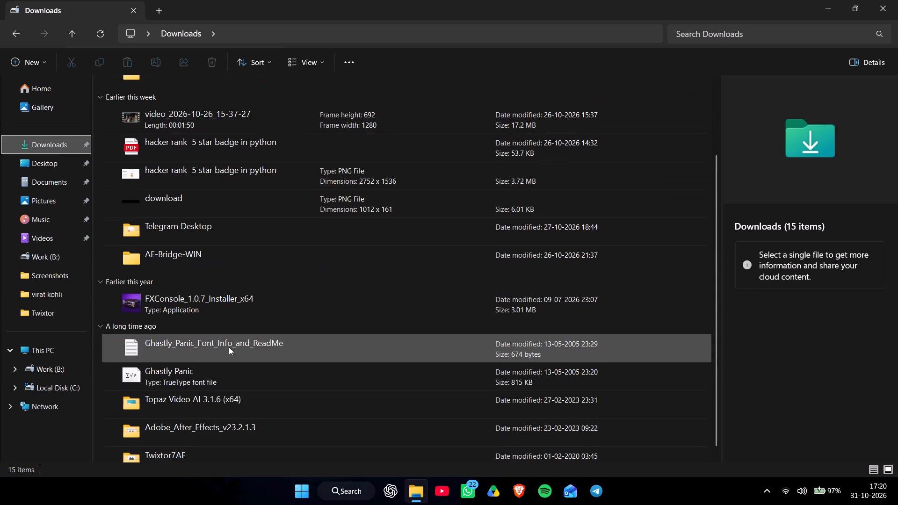
left_click(224, 306)
left_click(216, 66)
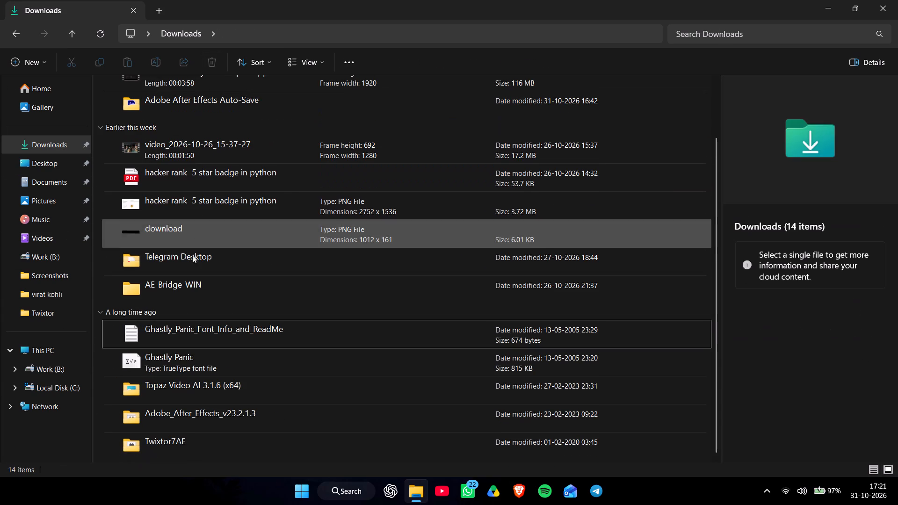
left_click(177, 344)
left_click(214, 57)
left_click(173, 360)
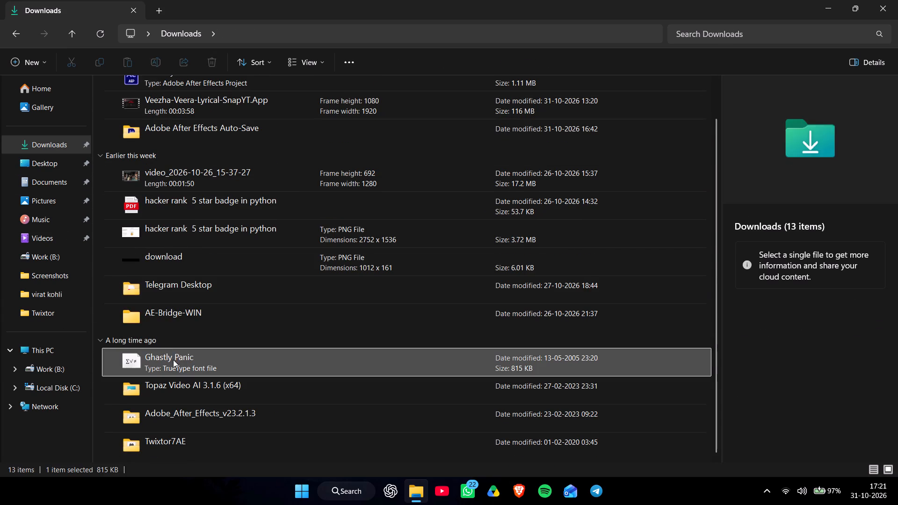
left_click(212, 53)
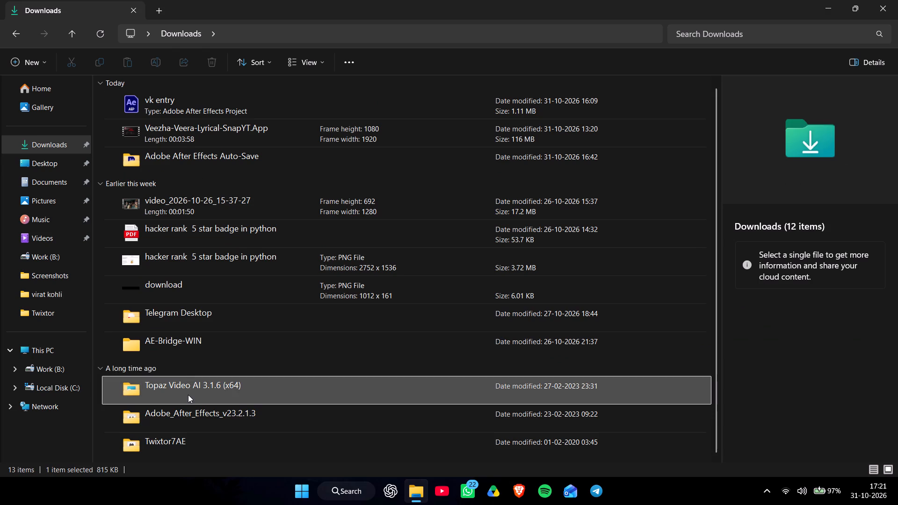
left_click(188, 395)
left_click(210, 65)
Delete the Adobe_After_Effects_v23.2.1.3 folder from Downloads.
left_click(184, 399)
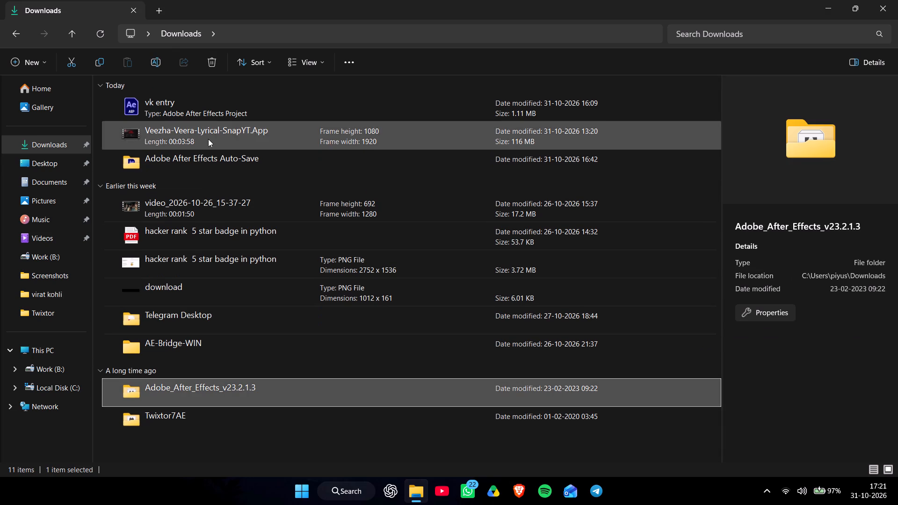
left_click(212, 62)
Move the Twixtor7AE folder from Downloads into Program Files > Adobe > Common > Plug-ins > 7.0 > MediaCore, granting administrator permission, and close the window.
left_click(190, 396)
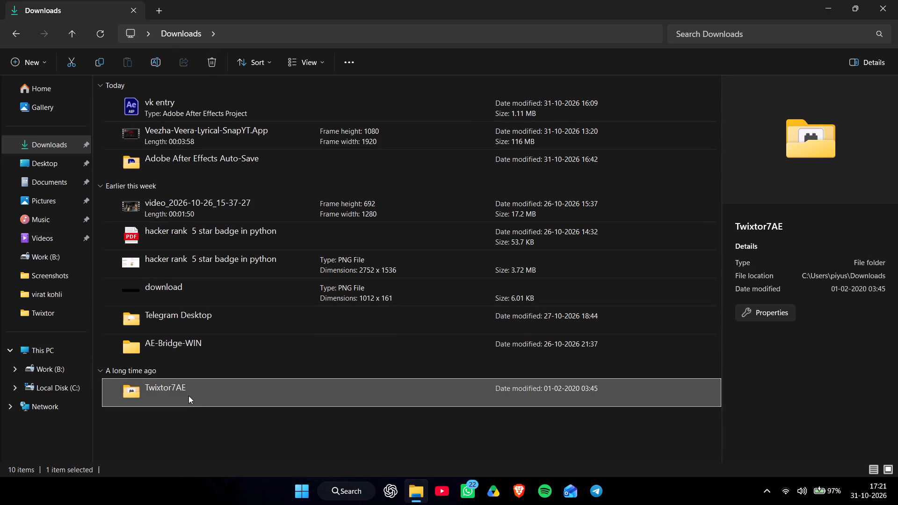
key("ctrl+x")
left_click(48, 382)
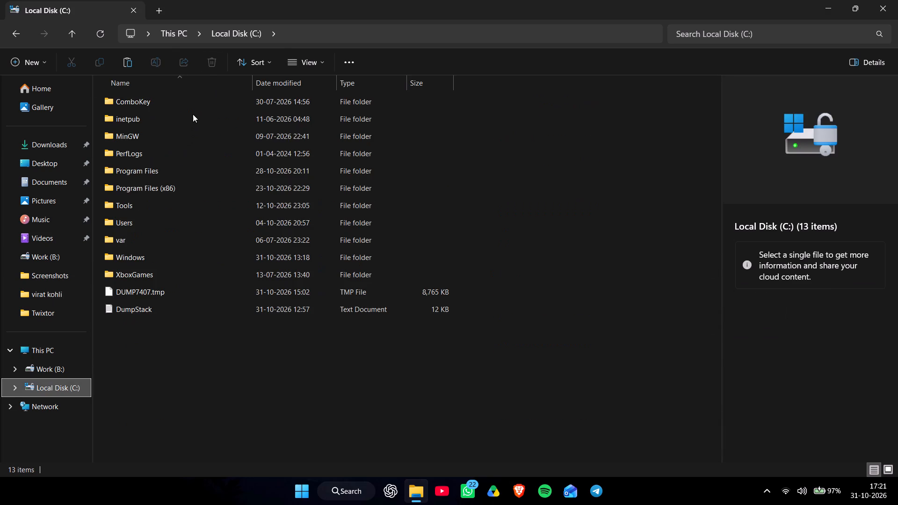
double_click(183, 173)
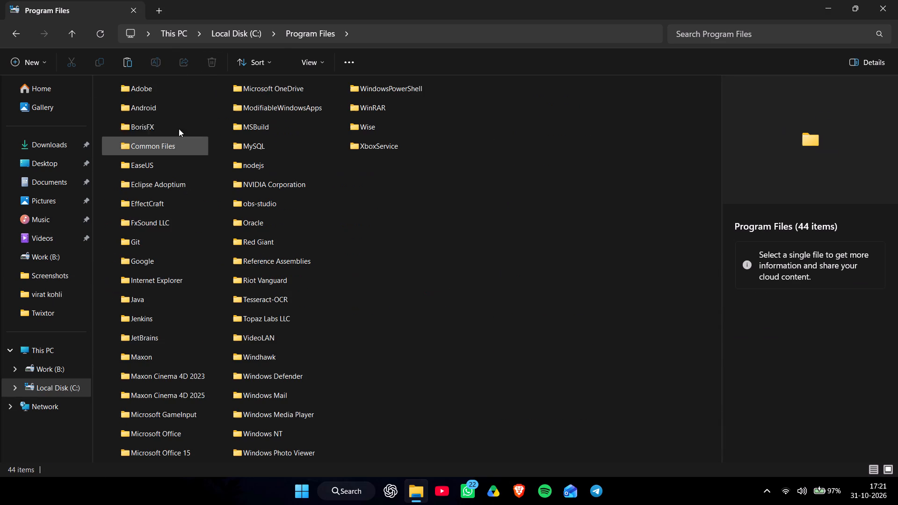
double_click(173, 84)
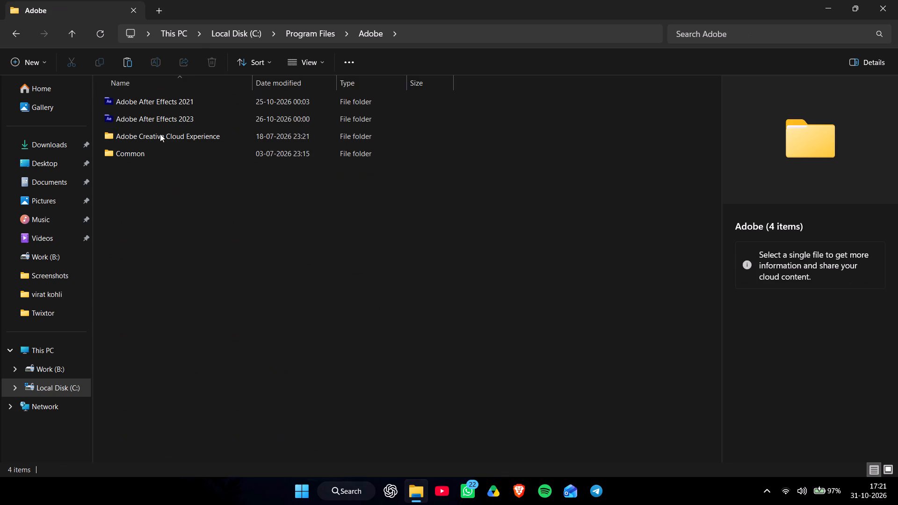
double_click(160, 159)
double_click(160, 105)
left_click(166, 92)
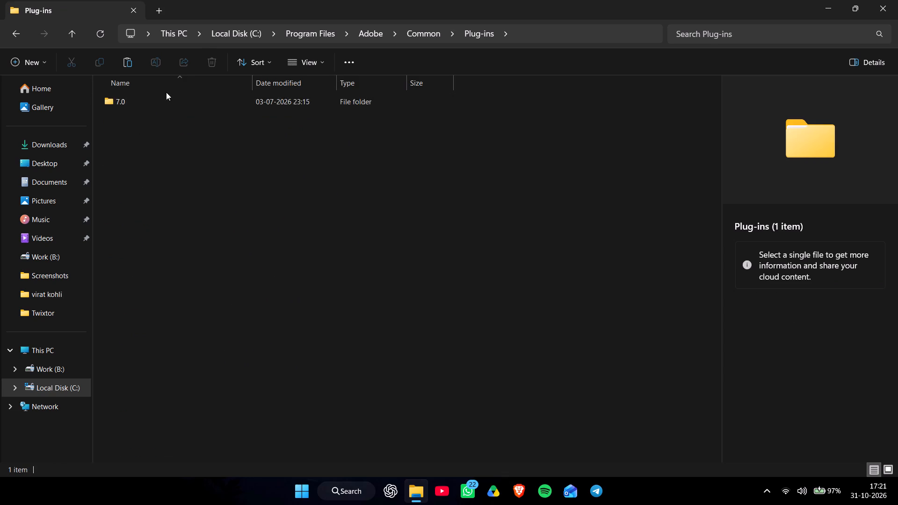
double_click(166, 97)
double_click(167, 102)
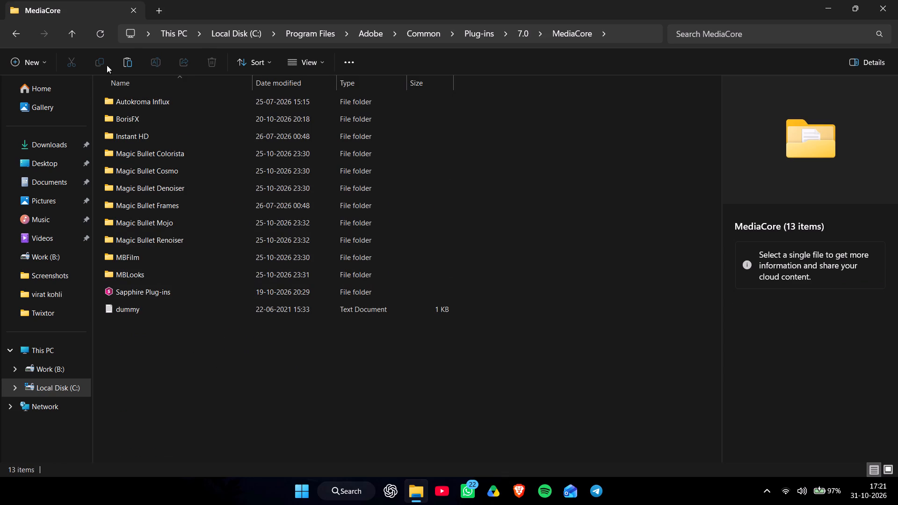
left_click(128, 54)
left_click(232, 187)
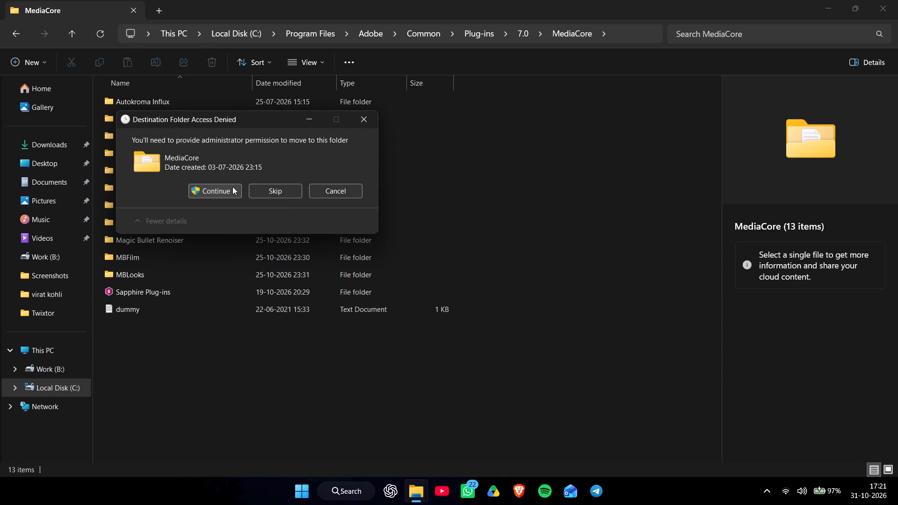
left_click(297, 367)
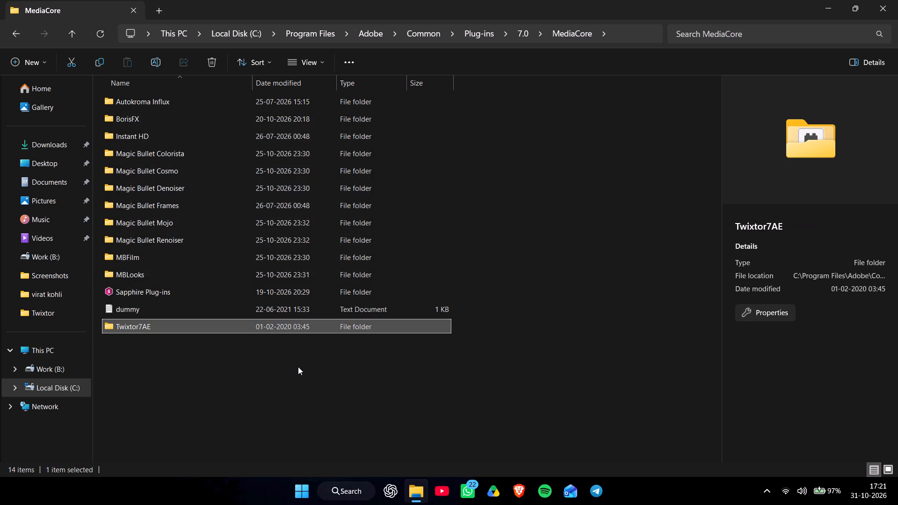
left_click(890, 2)
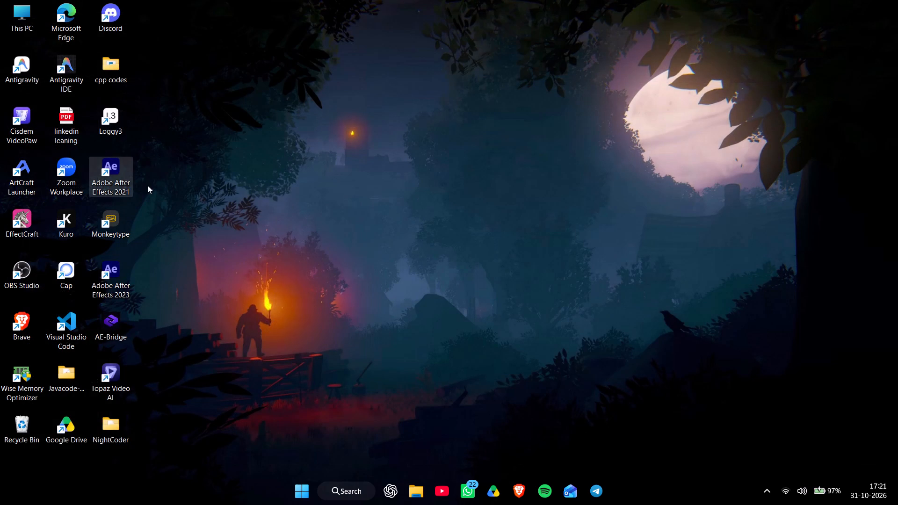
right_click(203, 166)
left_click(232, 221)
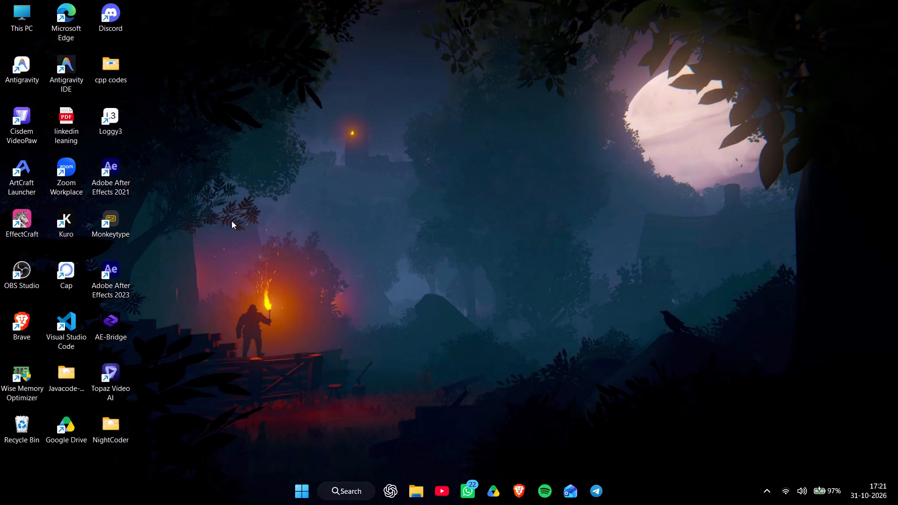
Start Adobe After Effects 2021 and open the recent project Untitled Project copy.
double_click(112, 168)
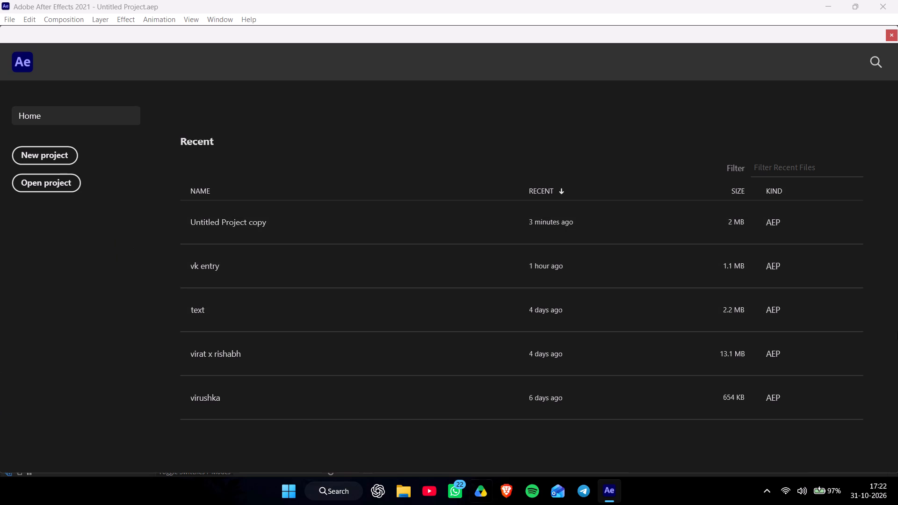
left_click(506, 222)
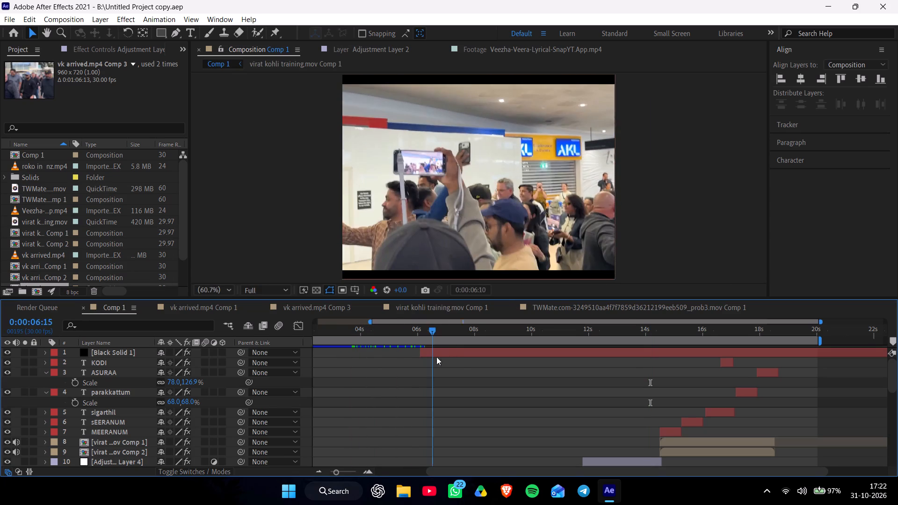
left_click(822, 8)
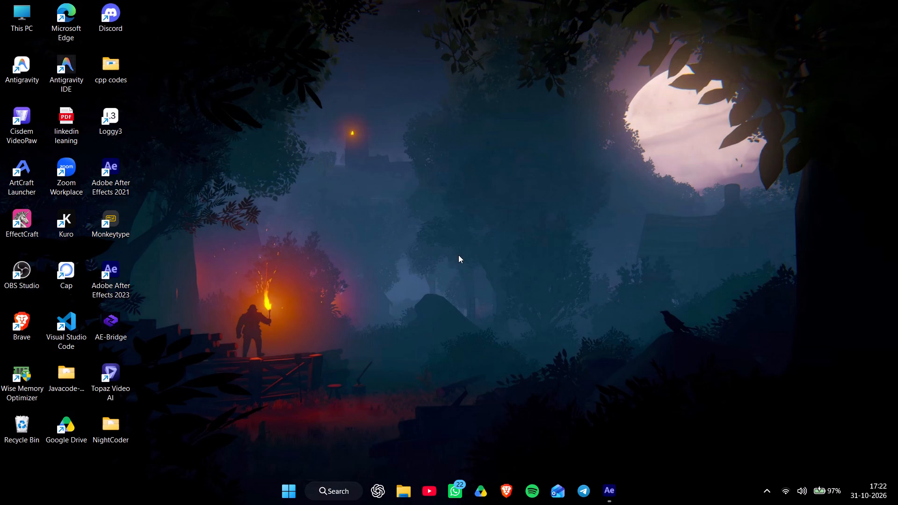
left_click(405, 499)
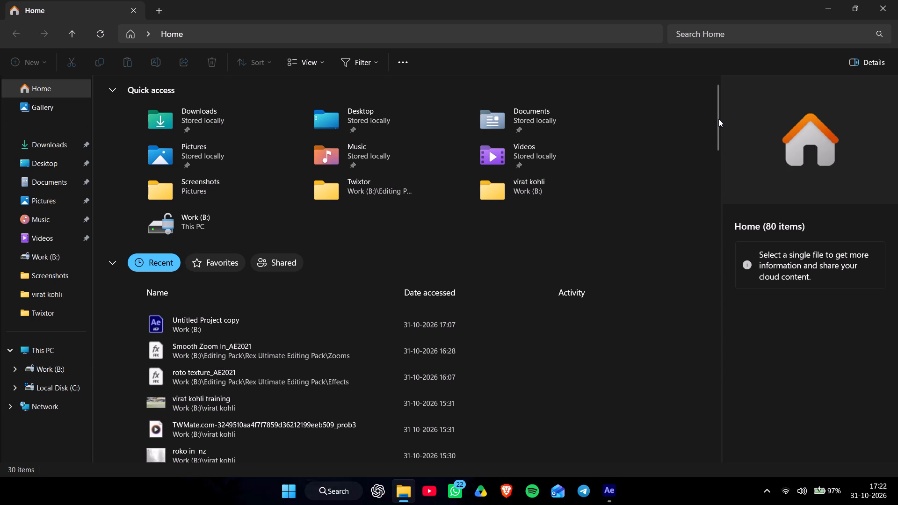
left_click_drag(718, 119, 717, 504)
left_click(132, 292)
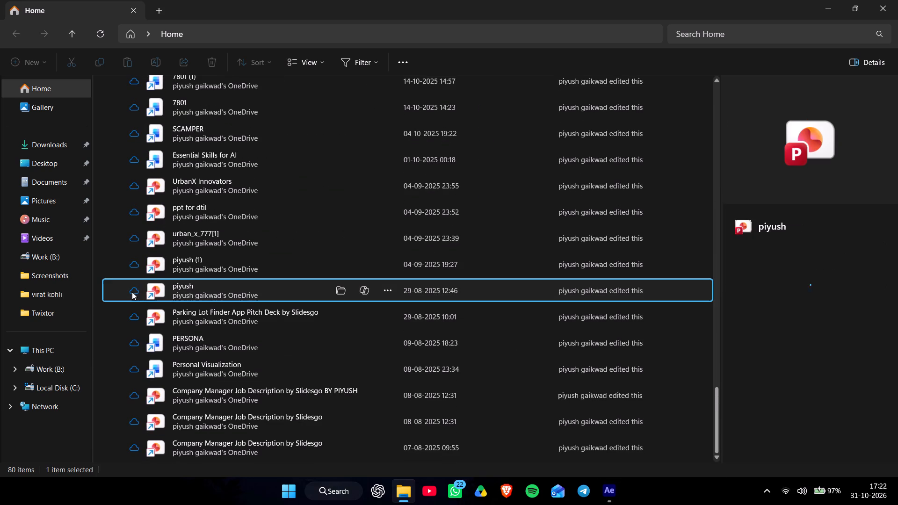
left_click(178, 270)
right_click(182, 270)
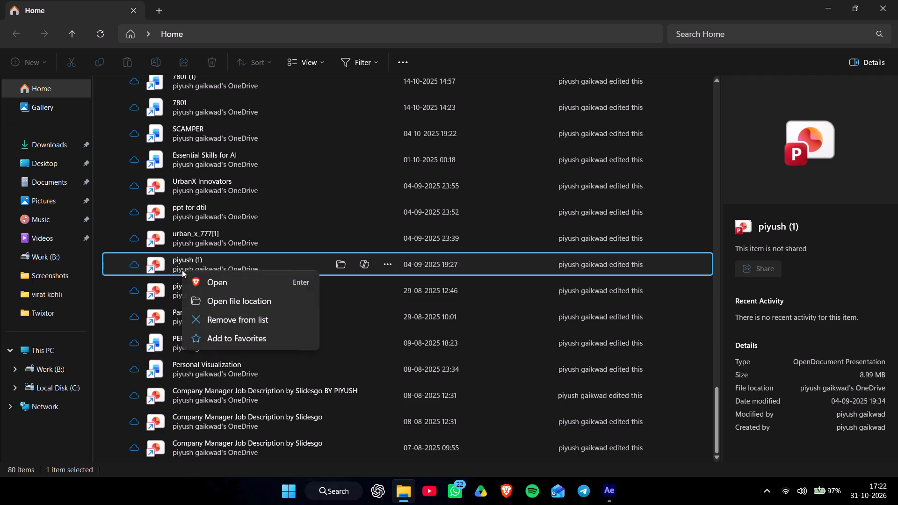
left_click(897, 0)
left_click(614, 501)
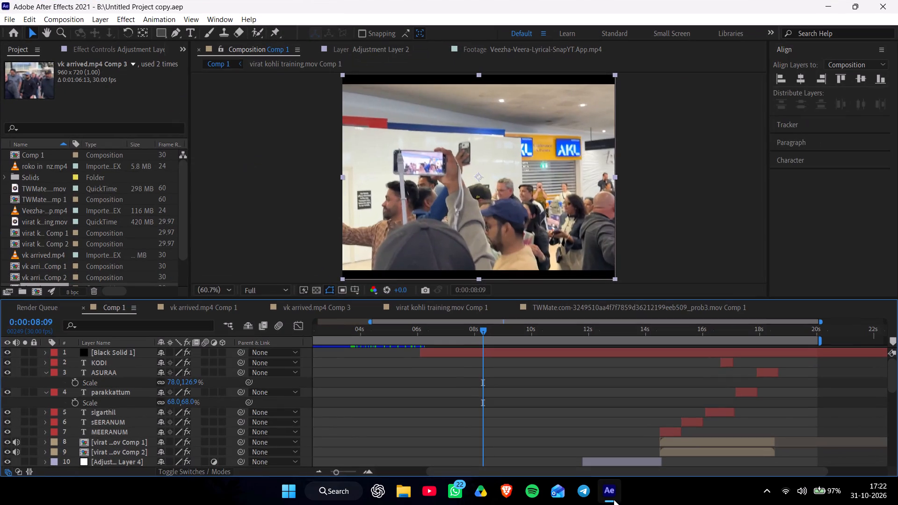
Scrub through Comp 1 and preview its playback from 0:00:06:05.
left_click_drag(524, 329, 536, 331)
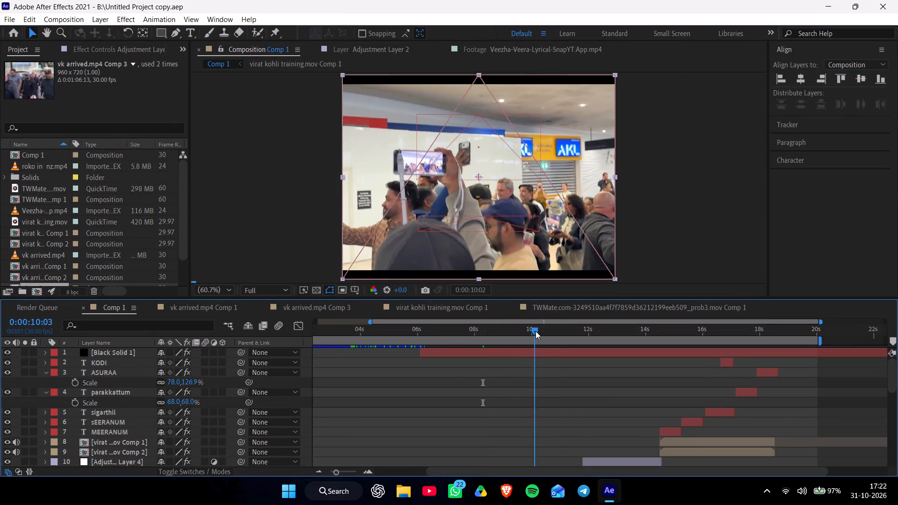
left_click_drag(536, 331, 558, 339)
left_click_drag(891, 375, 891, 380)
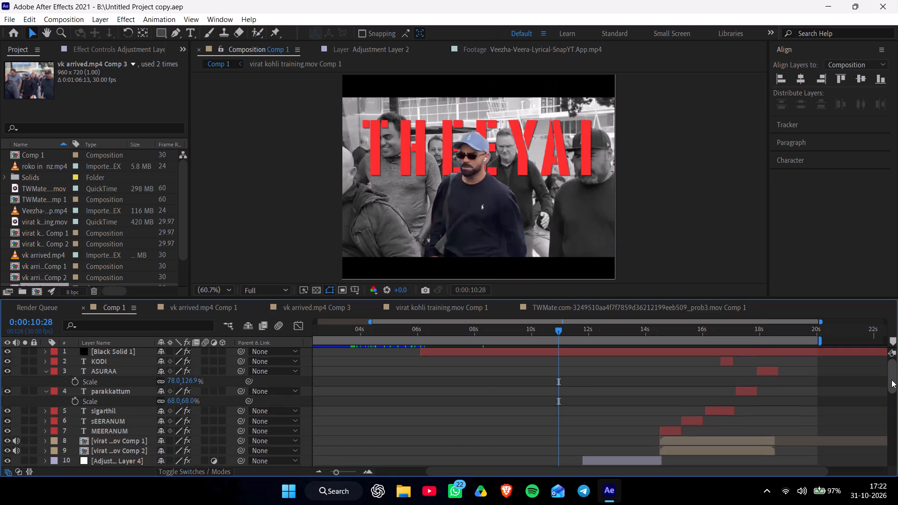
left_click_drag(891, 380, 894, 428)
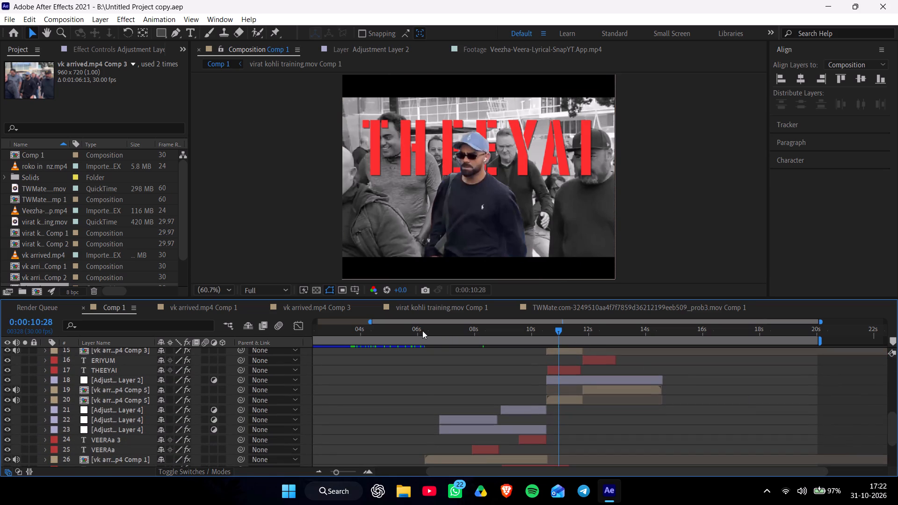
left_click(422, 331)
key("space")
Lower the system volume slightly while the preview plays.
left_click(810, 504)
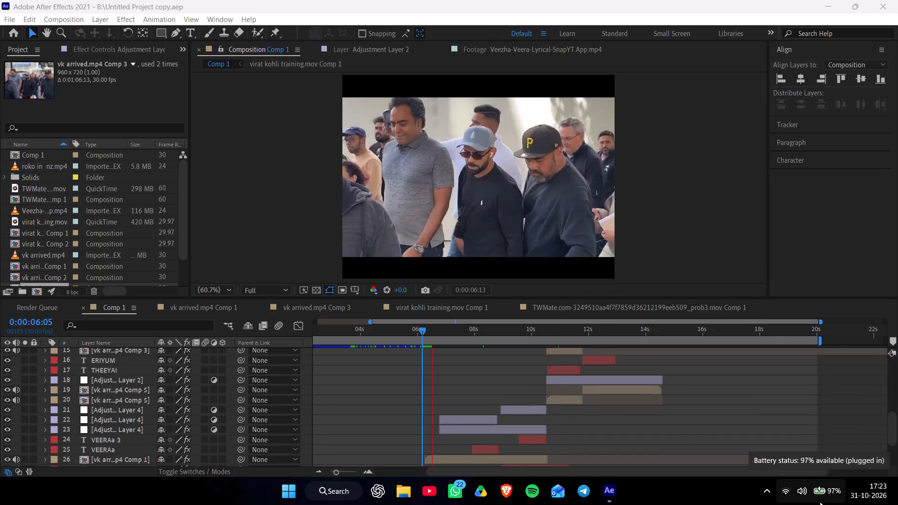
left_click(820, 502)
left_click_drag(768, 422, 763, 424)
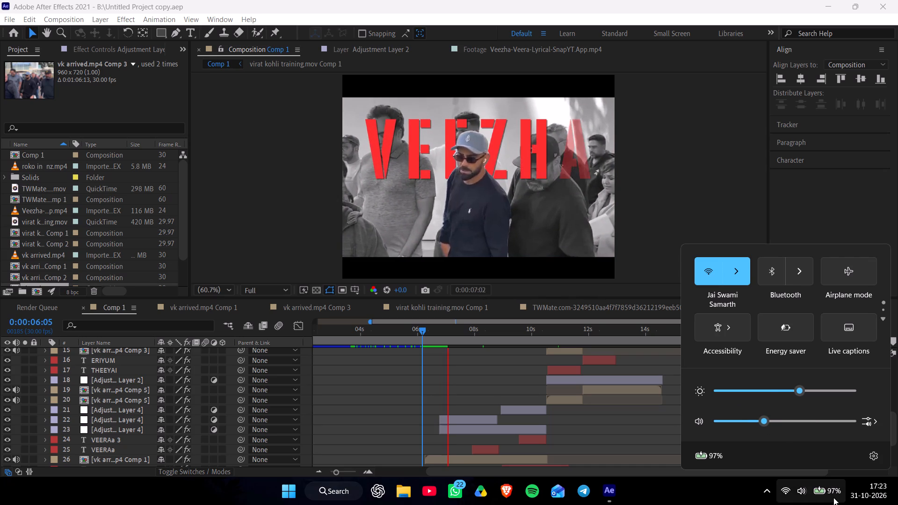
left_click(833, 498)
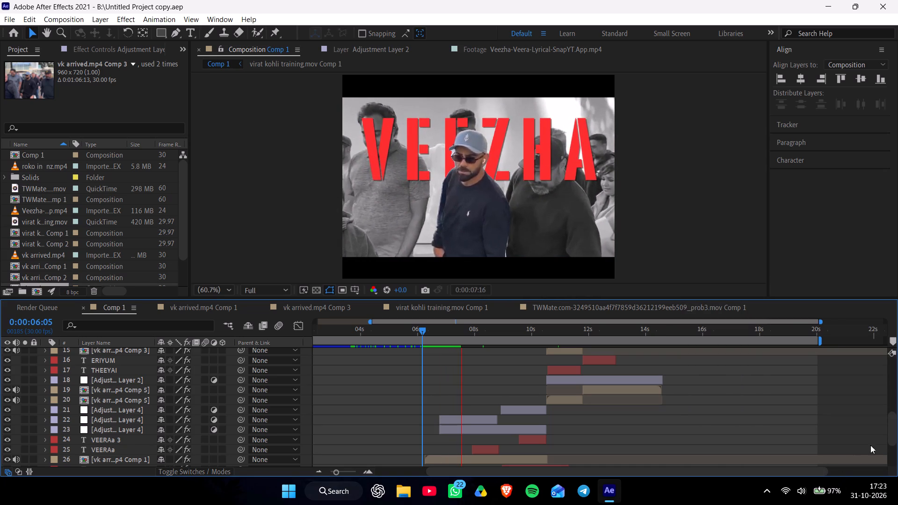
Go to 0:00:14:26 in Comp 1, inspect the nested virat kohli training.mov Comp 1, and return to Comp 1.
left_click_drag(892, 433, 891, 390)
left_click(657, 341)
left_click_drag(657, 332, 668, 334)
left_click(668, 334)
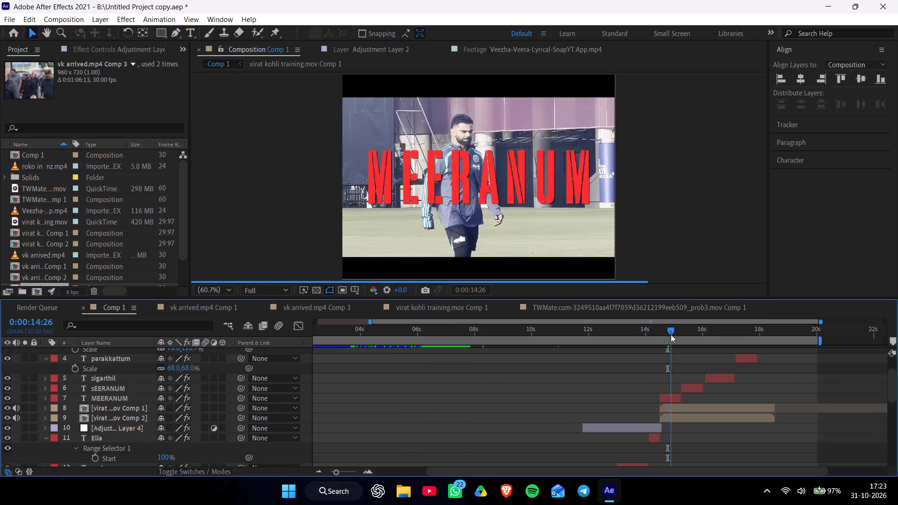
left_click(675, 407)
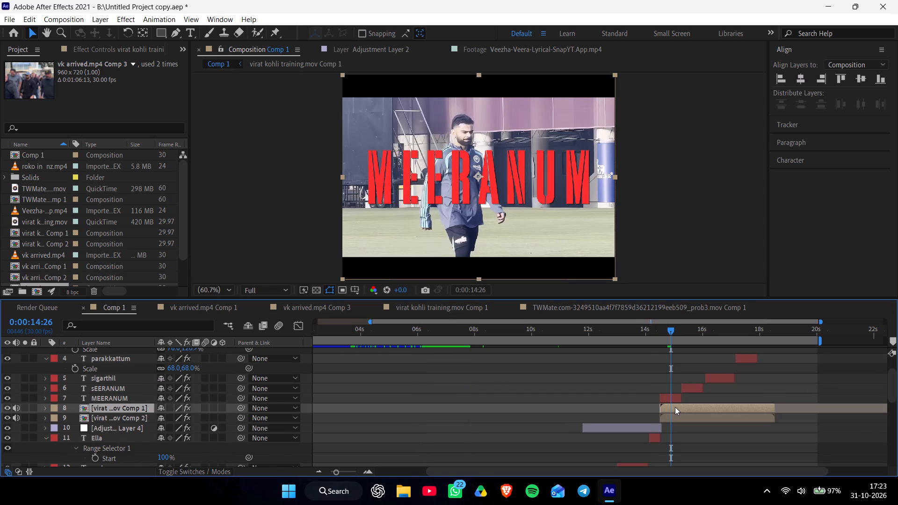
double_click(675, 407)
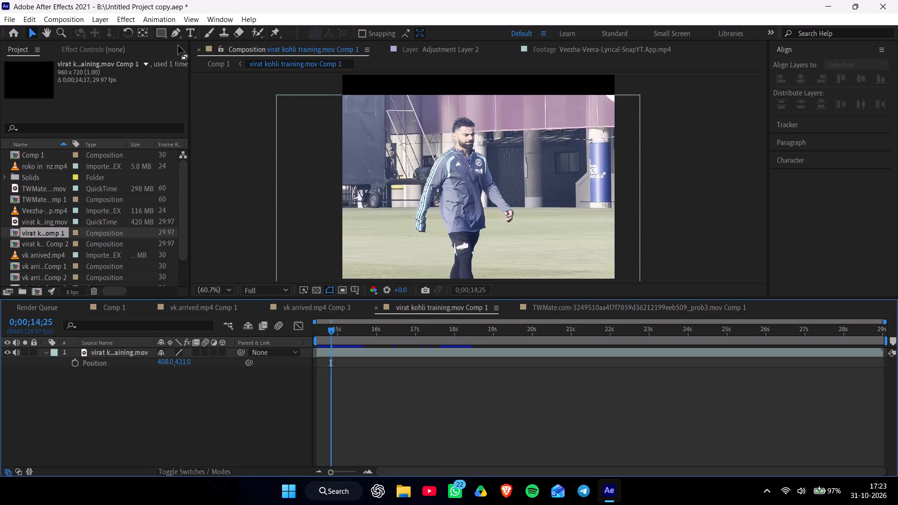
left_click(109, 309)
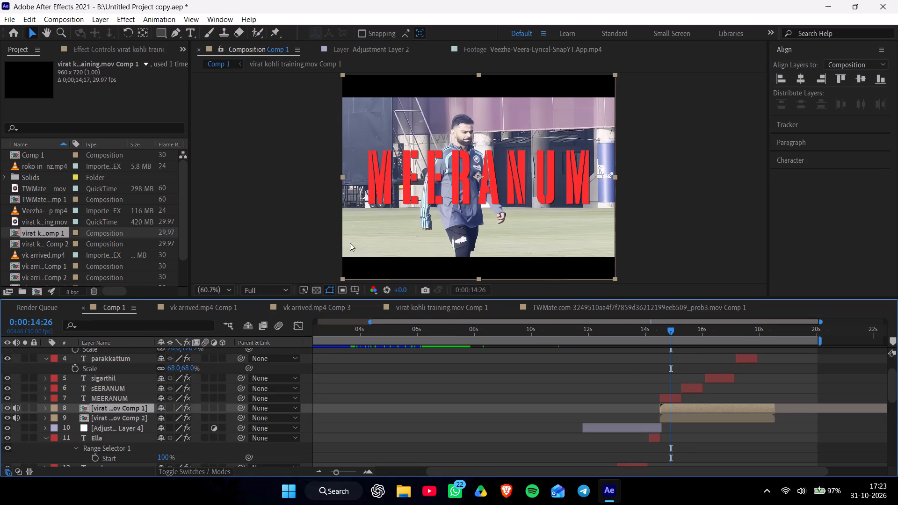
Examine the Roto Brush cutout on the virat kohli training.mov Comp 1 layer in its layer view, and return to the Comp 1 view.
left_click(255, 34)
double_click(459, 137)
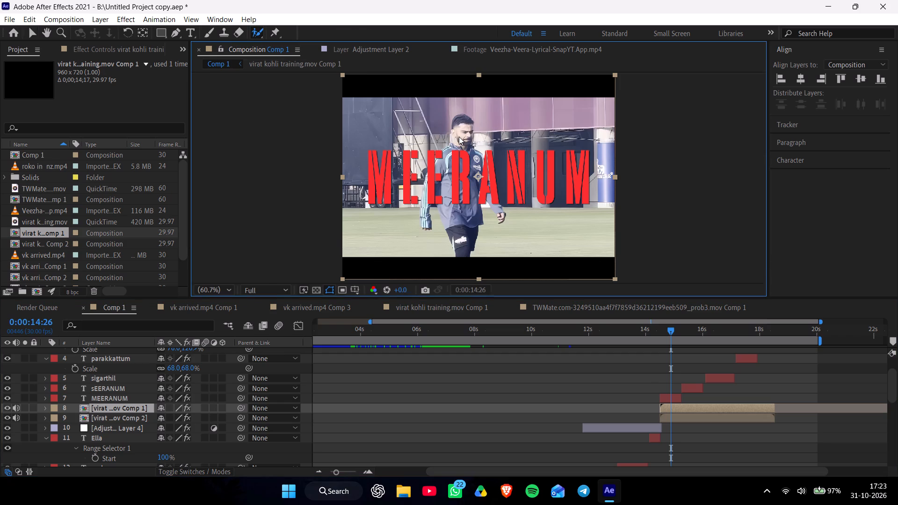
scroll(365, 124, "up", 1)
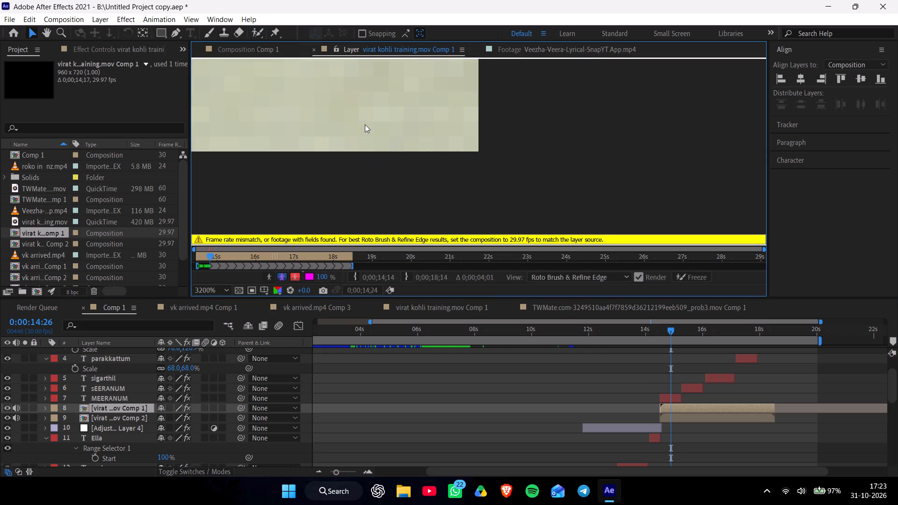
scroll(365, 124, "up", 2)
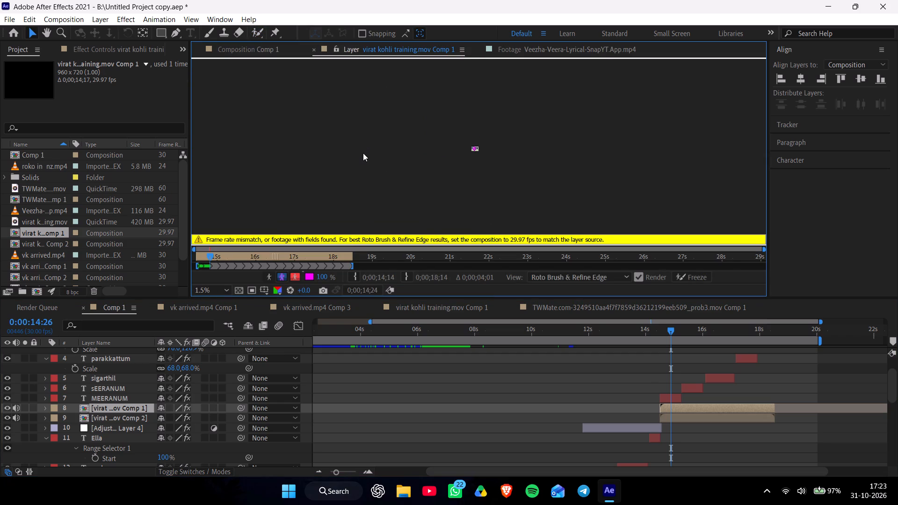
scroll(363, 153, "up", 1)
scroll(363, 153, "up", 5, "ctrl")
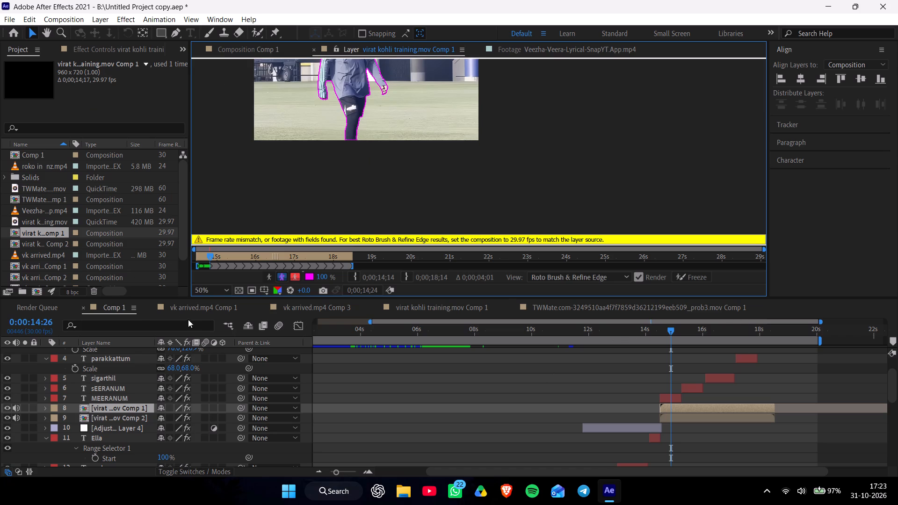
left_click(123, 309)
left_click(235, 45)
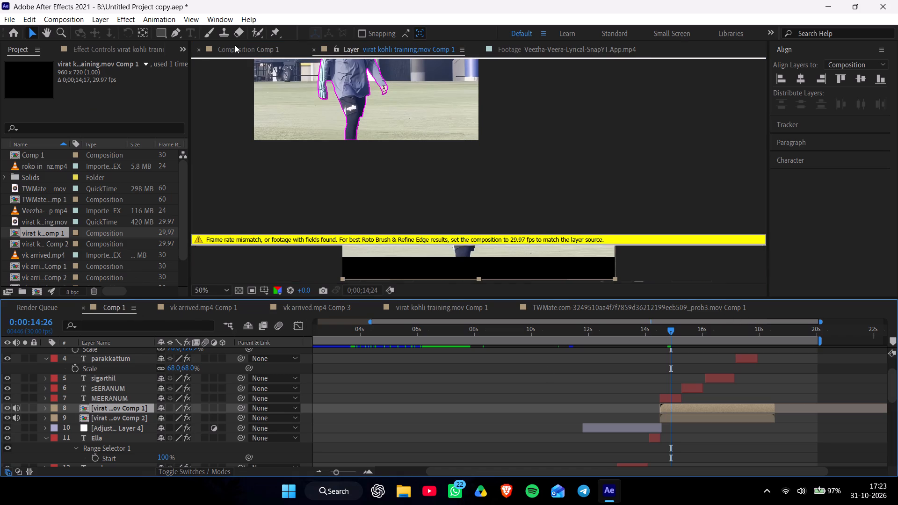
Hide the virat kohli training.mov Comp 2 layer in Comp 1.
left_click(670, 417)
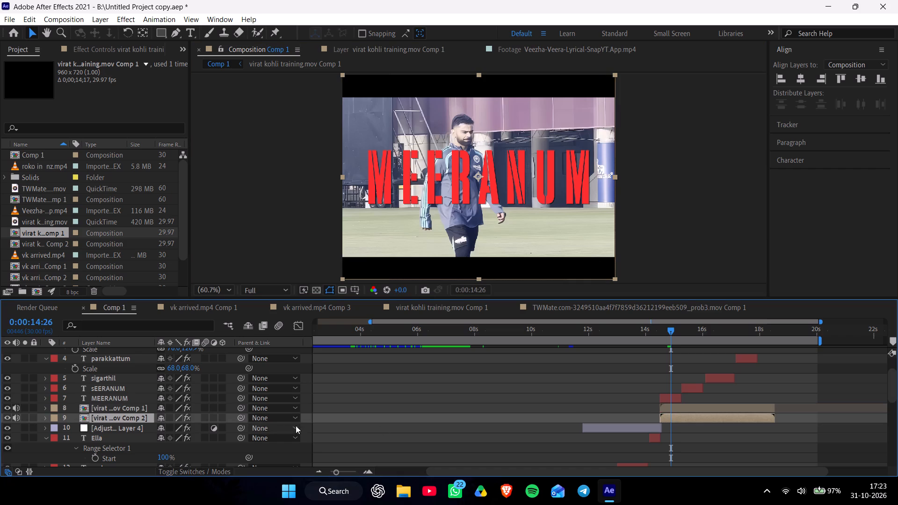
left_click(5, 418)
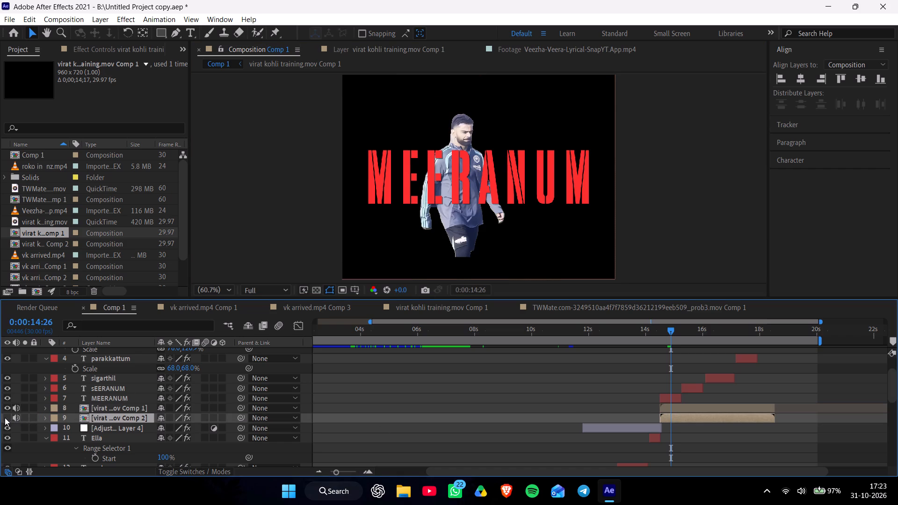
Show the hidden virat kohli training.mov Comp 2 layer in Comp 1 again.
left_click(5, 418)
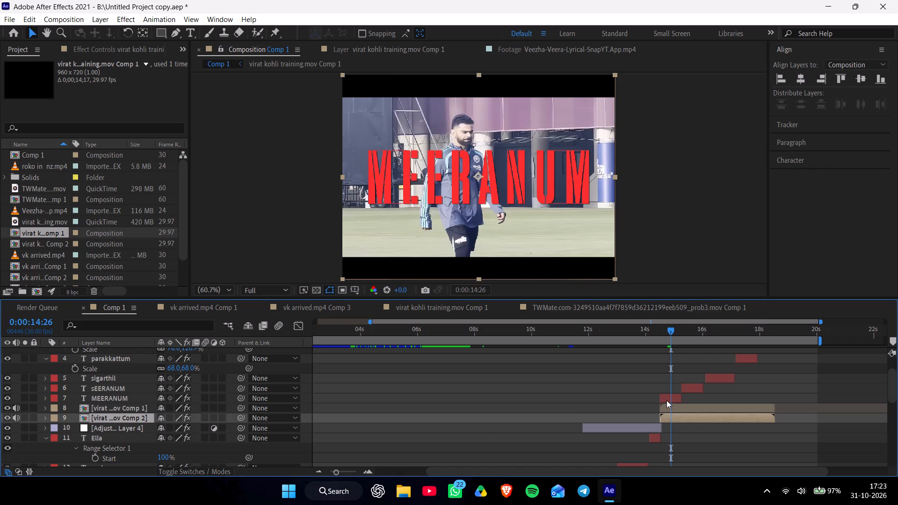
Move the sigarthil, sEERANUM and MEERANUM text layers directly beneath the virat kohli training.mov Comp 1 layer in the layer stack.
left_click(667, 400)
left_click(688, 391, "ctrl")
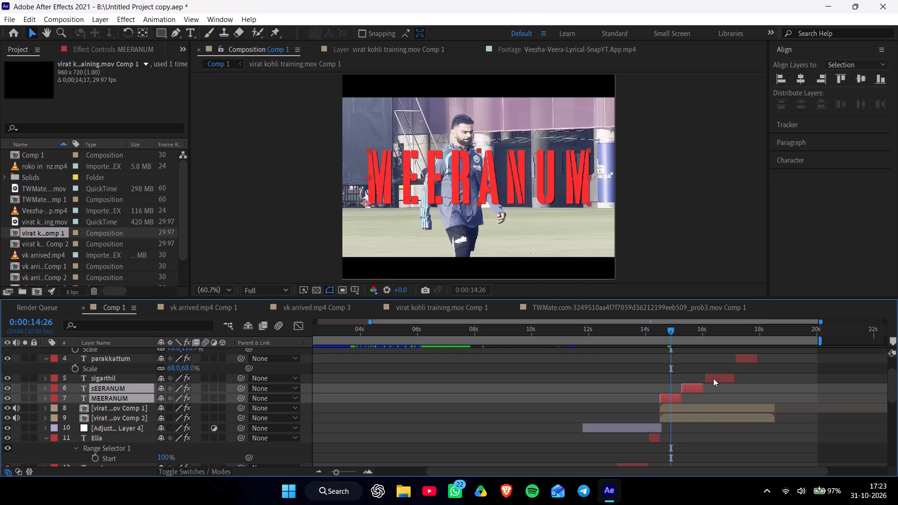
left_click_drag(713, 334, 717, 334)
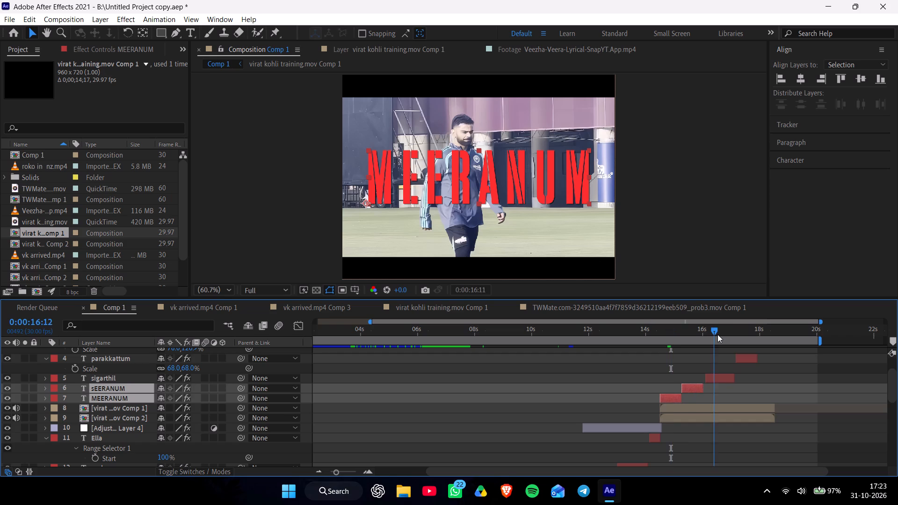
left_click_drag(717, 334, 720, 336)
left_click(745, 389)
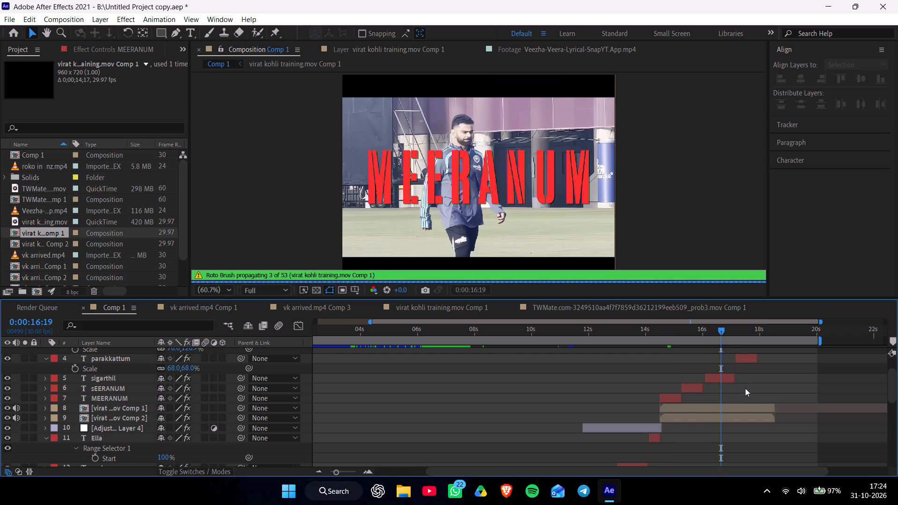
left_click_drag(891, 398, 891, 384)
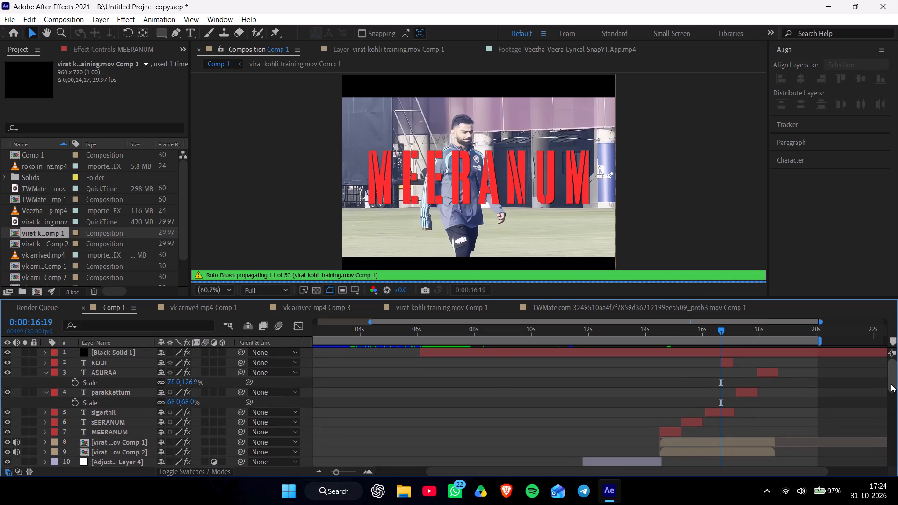
left_click_drag(891, 384, 891, 383)
left_click(672, 431, "ctrl")
left_click(697, 420, "ctrl")
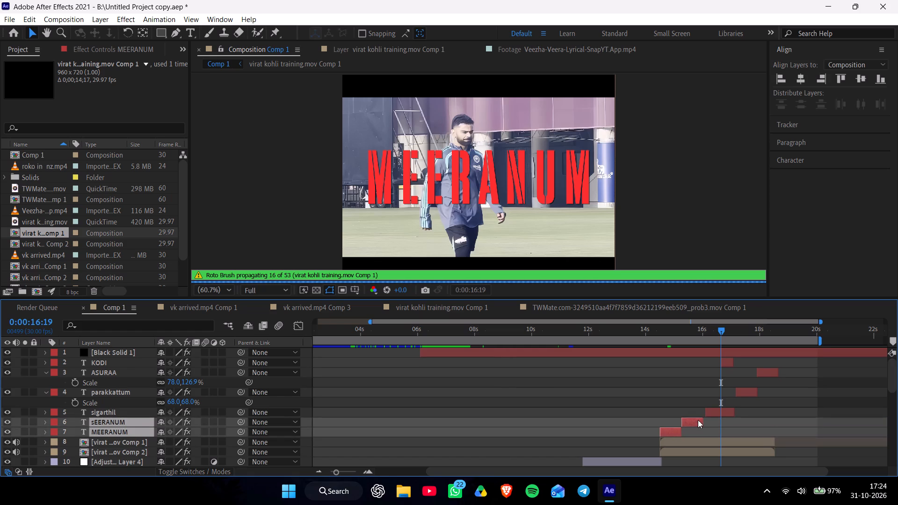
left_click(715, 414, "ctrl")
left_click_drag(112, 433, 112, 448)
Go to 0:00:14:15 and open the effect controls of the Adjustment Layer 4 above Ella, collapsing S_Shake and S_BlurMoCurves.
left_click_drag(653, 326, 660, 330)
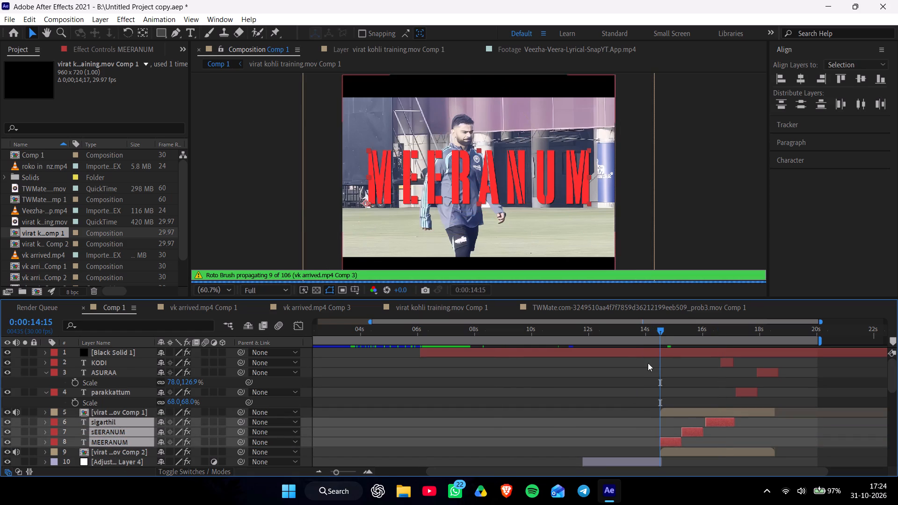
left_click_drag(892, 377, 893, 385)
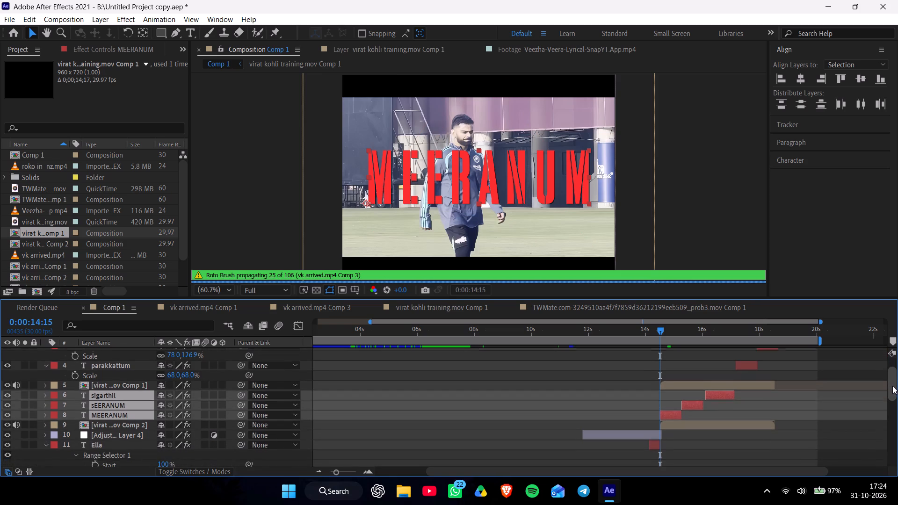
left_click(400, 424)
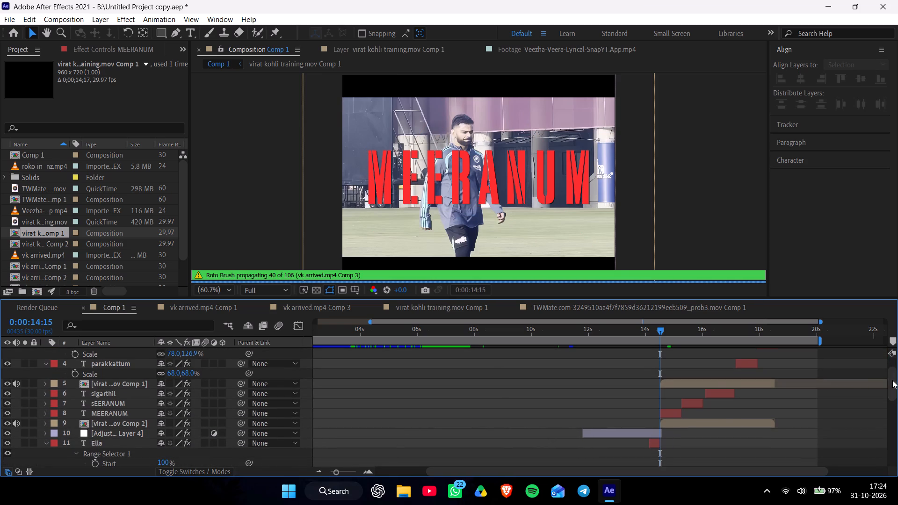
left_click_drag(892, 380, 884, 399)
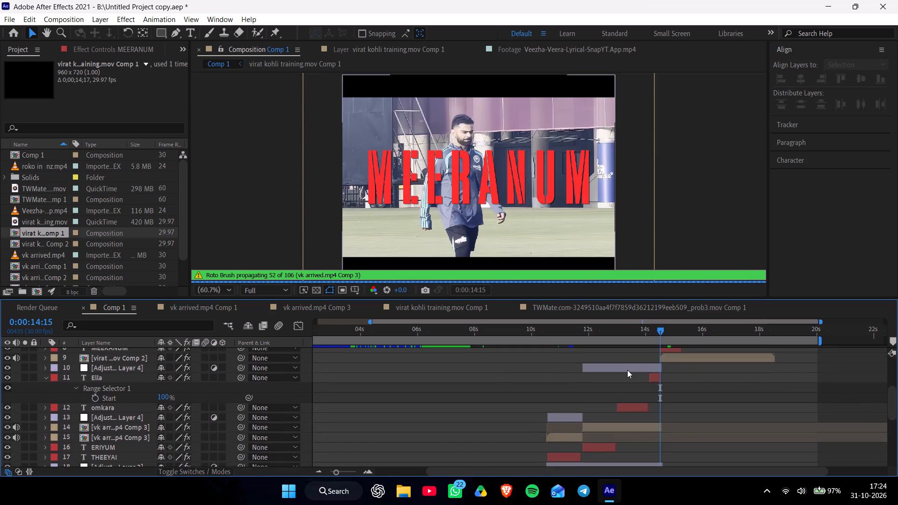
left_click(626, 370)
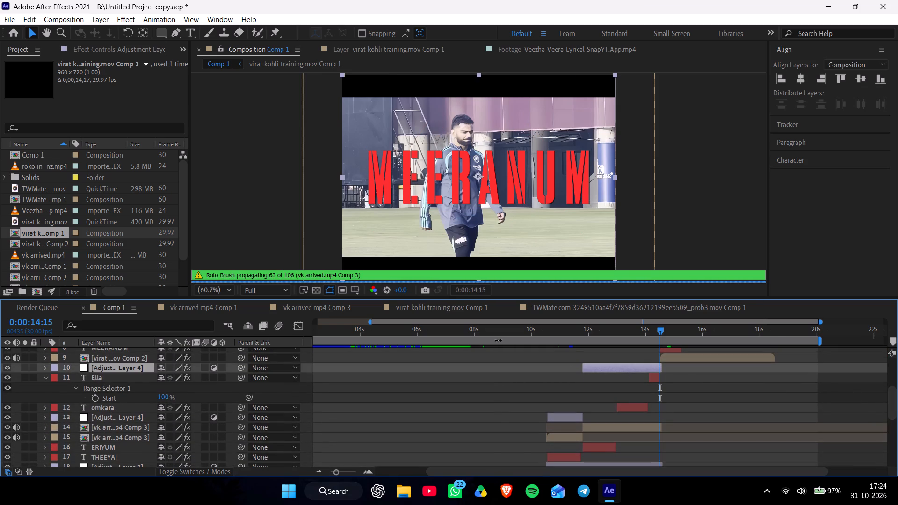
left_click(120, 51)
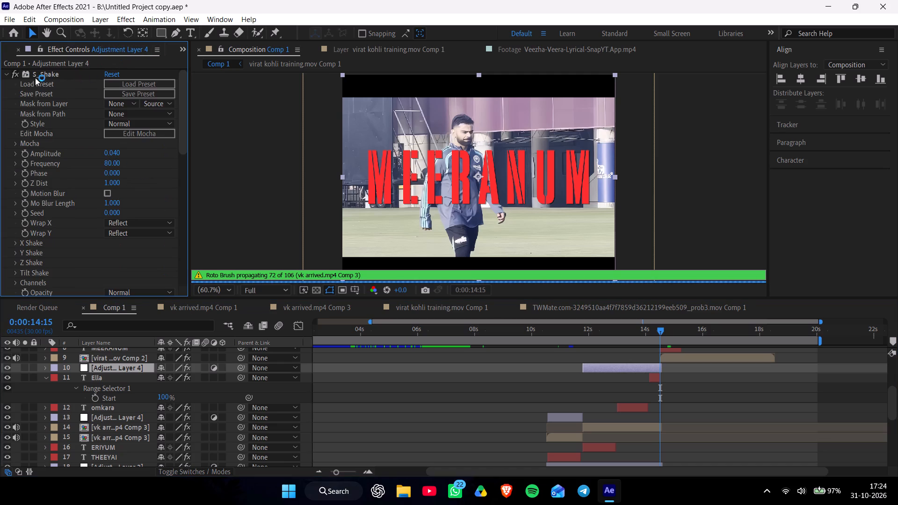
left_click(3, 76)
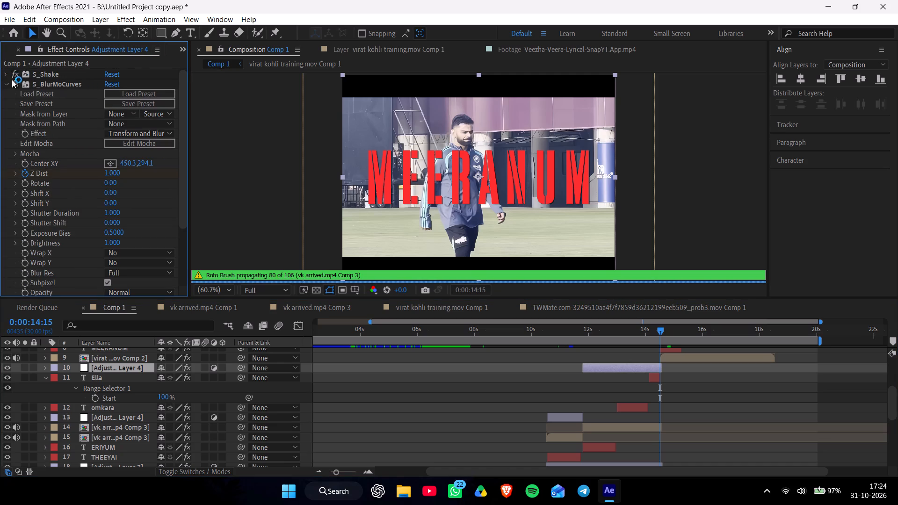
left_click(7, 84)
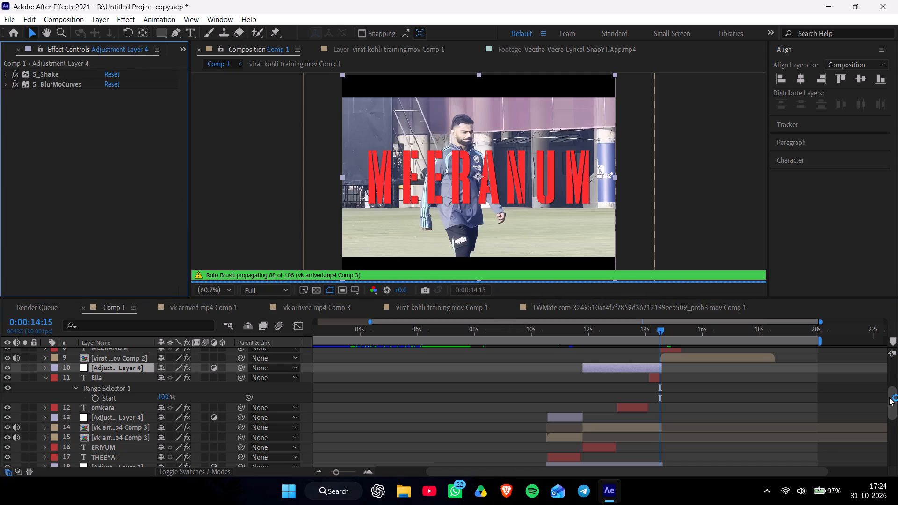
left_click_drag(889, 397, 889, 389)
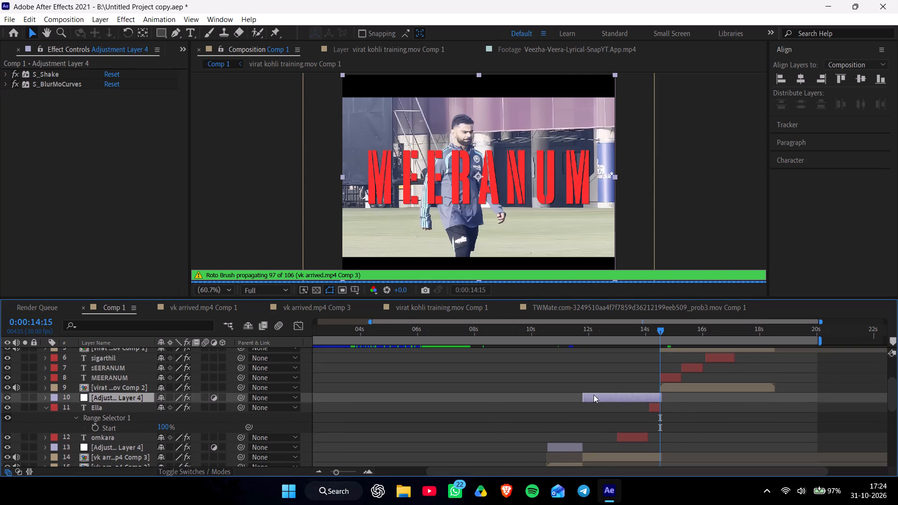
Copy the S_Shake effect from the Adjustment Layer 4 above Ella.
left_click(50, 74)
key("ctrl+c")
left_click_drag(818, 435, 712, 382, "ctrl")
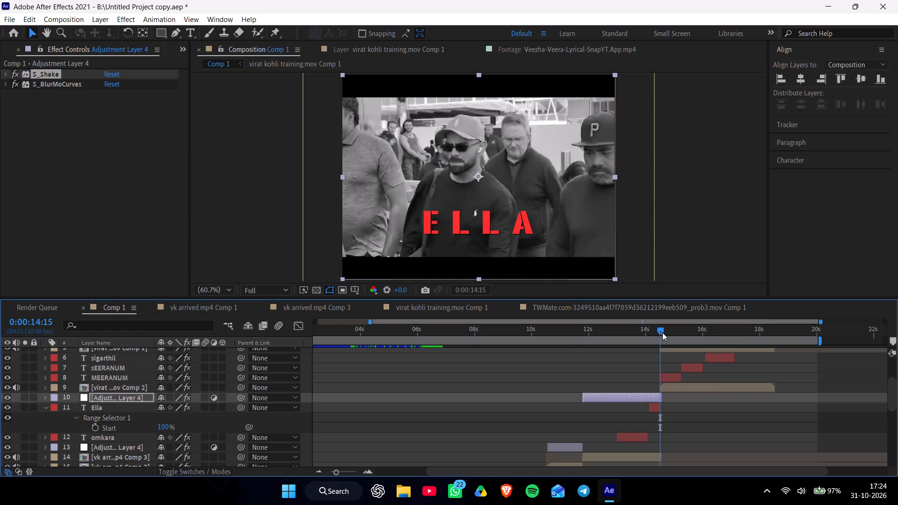
Add a new adjustment layer directly above the virat kohli training.mov Comp 1 layer in Comp 1.
left_click(661, 332)
left_click_drag(895, 395, 892, 381)
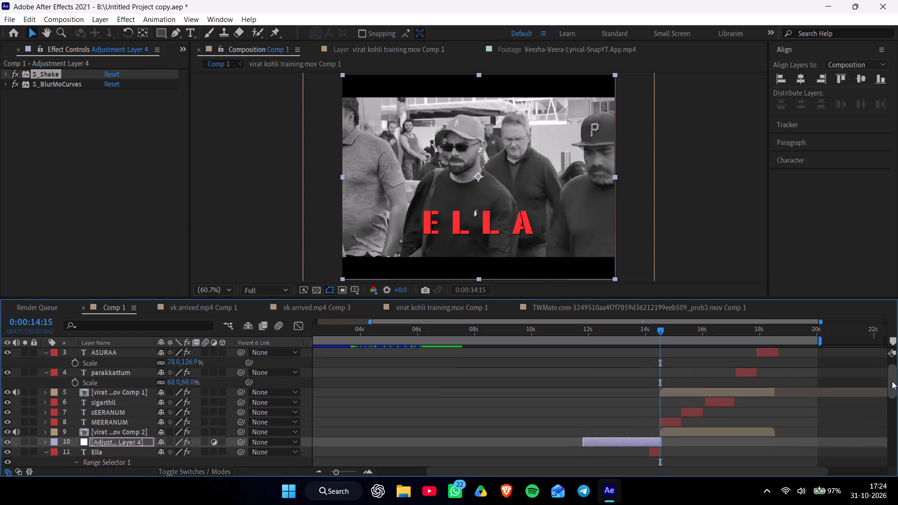
left_click_drag(892, 381, 892, 381)
left_click(669, 382)
left_click(675, 393)
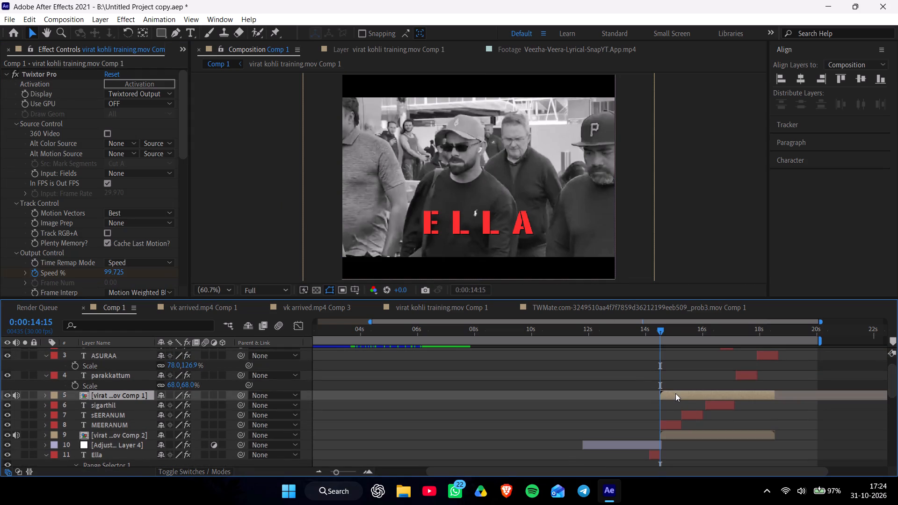
key("ctrl+alt+y")
Split the new adjustment layer at 0:00:14:15 and delete the part before that time.
key("ctrl+shift+d")
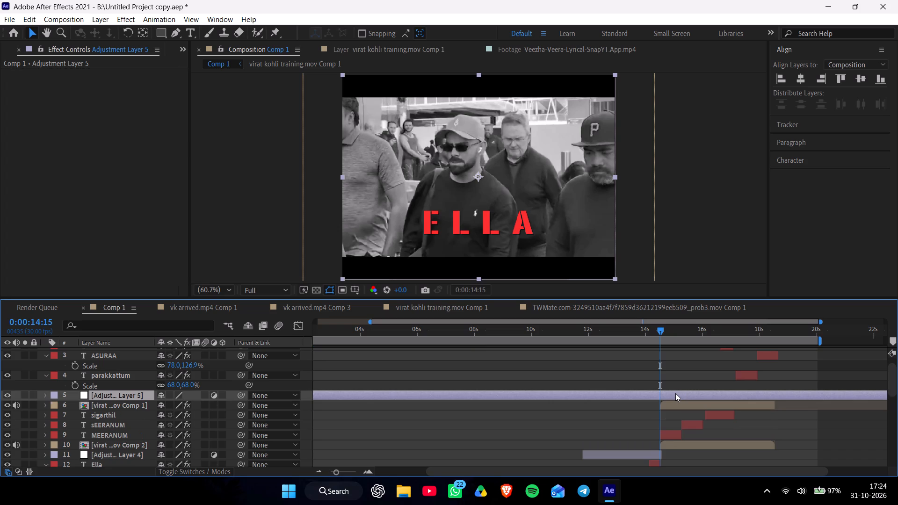
left_click(633, 406)
key("Delete")
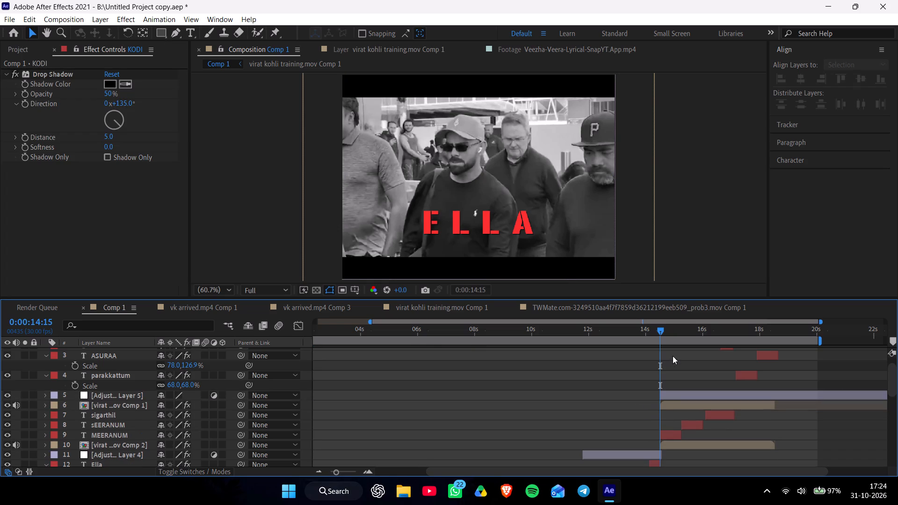
Move the current time to 0:00:16:00, near the end of the sEERANUM text layer.
left_click_drag(684, 328, 706, 355)
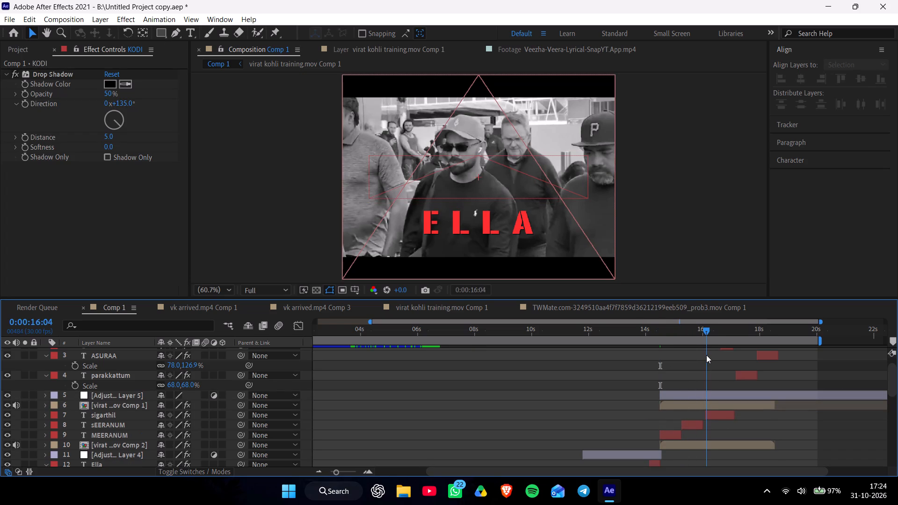
left_click_drag(706, 355, 704, 356)
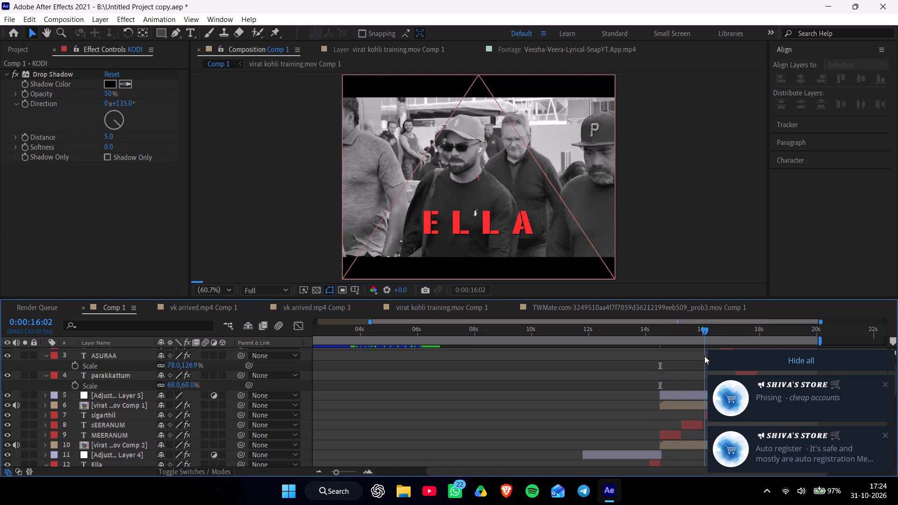
left_click_drag(704, 356, 703, 357)
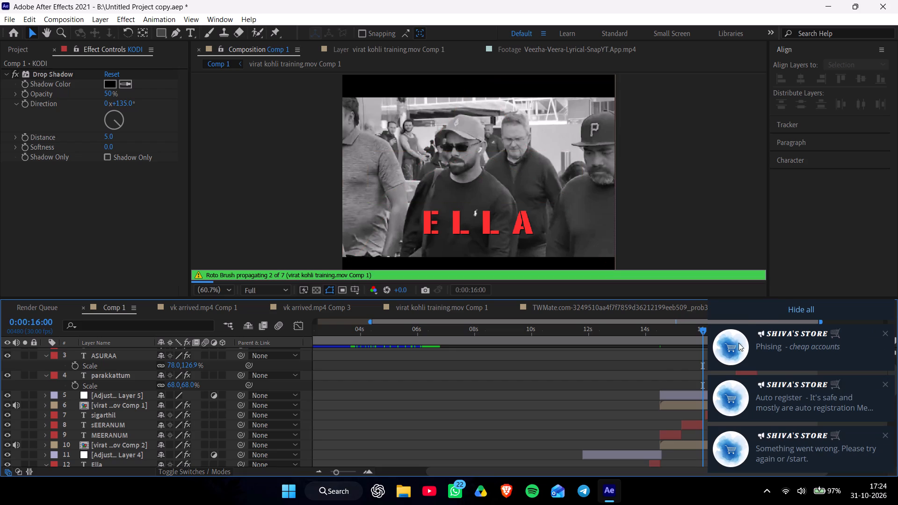
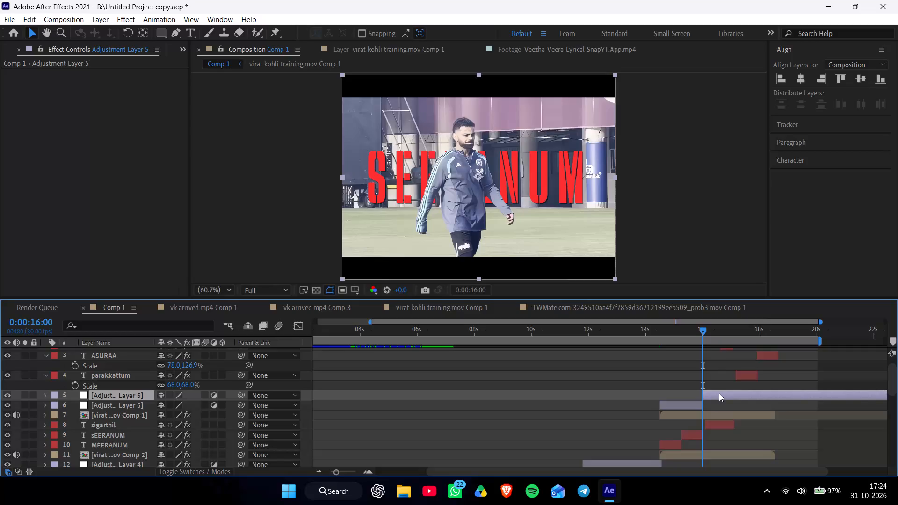
Shift the upper Adjustment Layer 5 in time so it starts at about 0:00:16:03, aligned with the start of the sigarthil text layer.
left_click_drag(719, 393, 724, 396)
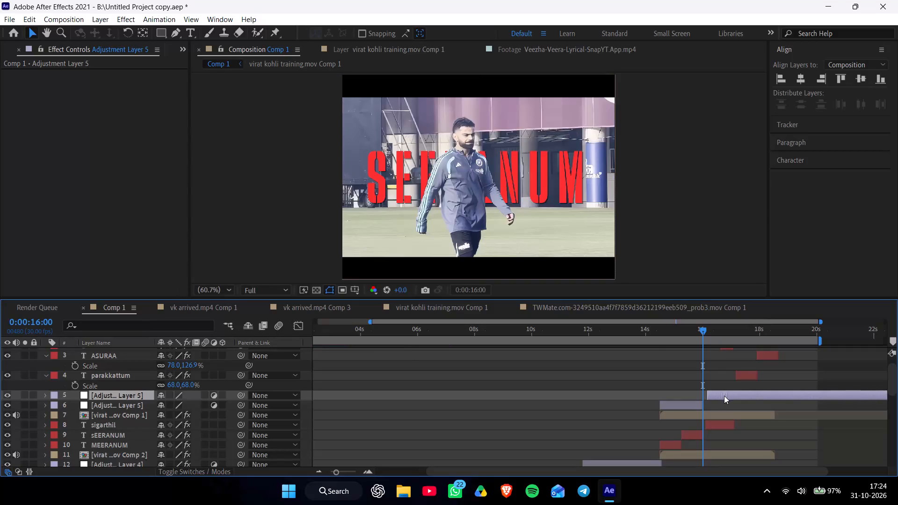
left_click_drag(724, 396, 722, 397)
left_click_drag(701, 329, 703, 332)
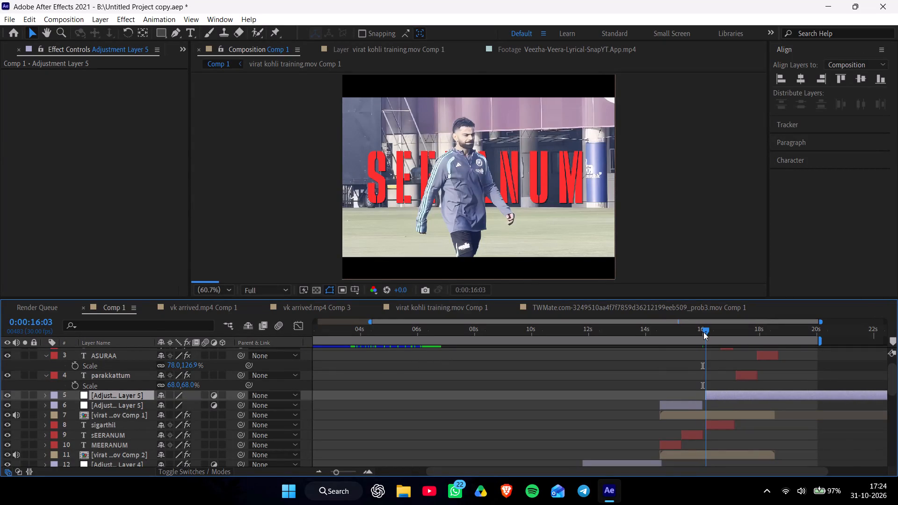
left_click_drag(703, 332, 702, 334)
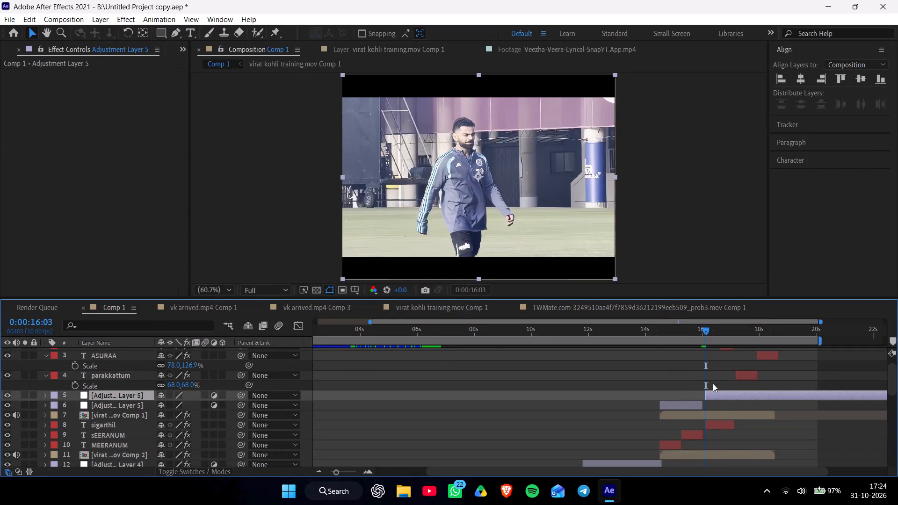
left_click(713, 397)
Paste the copied S_Shake effect onto both Adjustment Layer 5 layers, first the short one above virat kohli training.mov Comp 1, then the upper one.
left_click(676, 329)
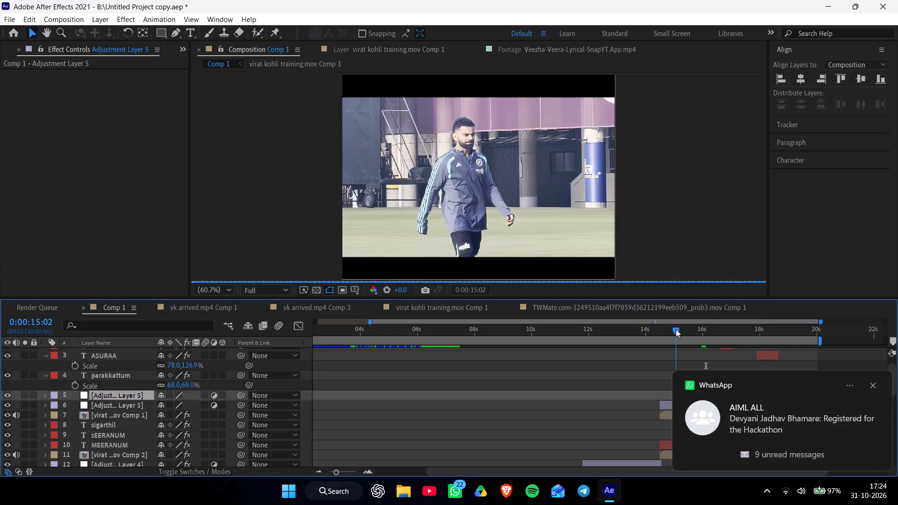
left_click(871, 387)
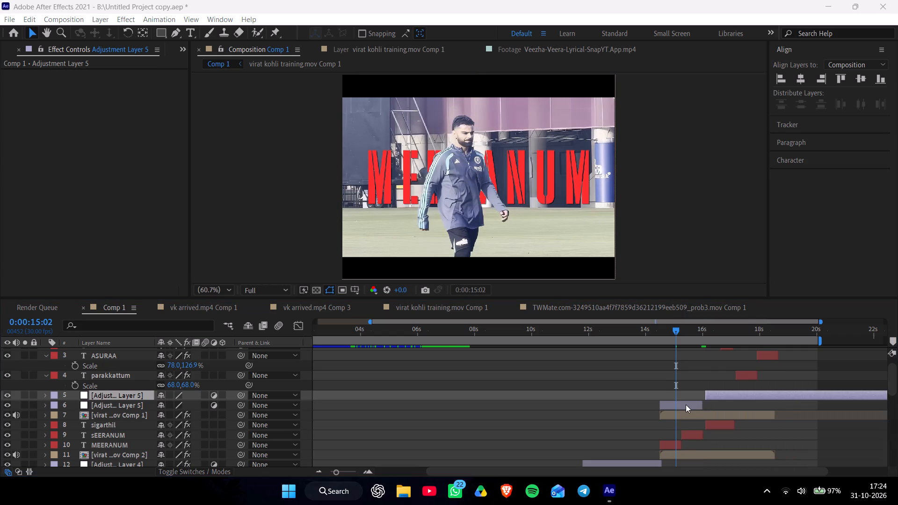
left_click(684, 404)
left_click(679, 404)
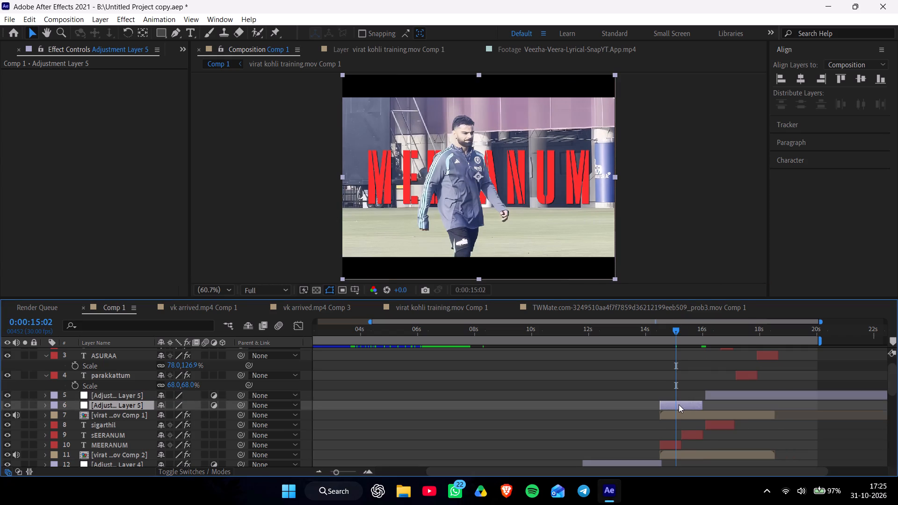
key("ctrl+v")
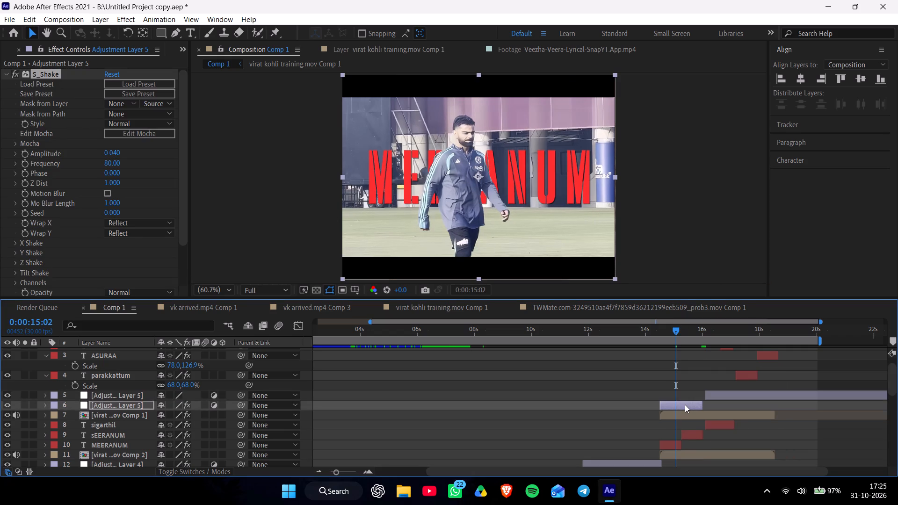
left_click(717, 396)
key("ctrl+v")
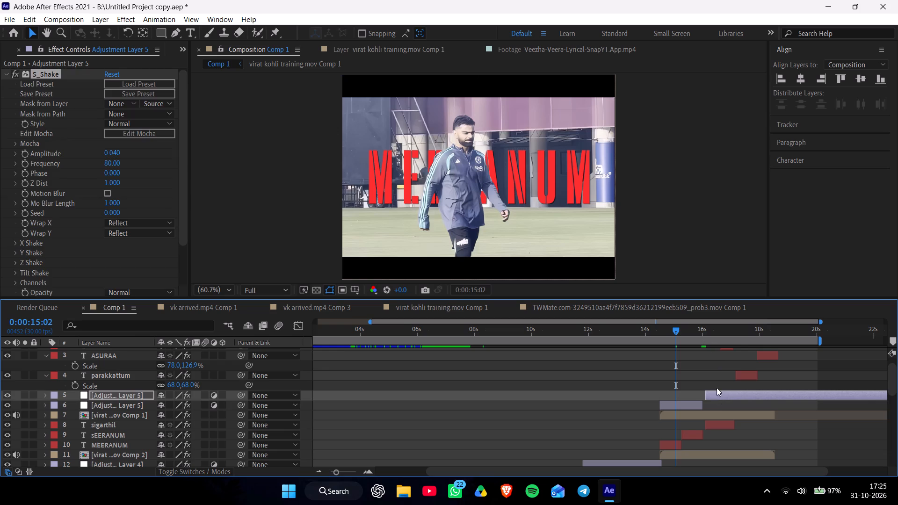
Move the current time to 0:00:17:03, where the sigarthil text layer ends.
left_click(702, 329)
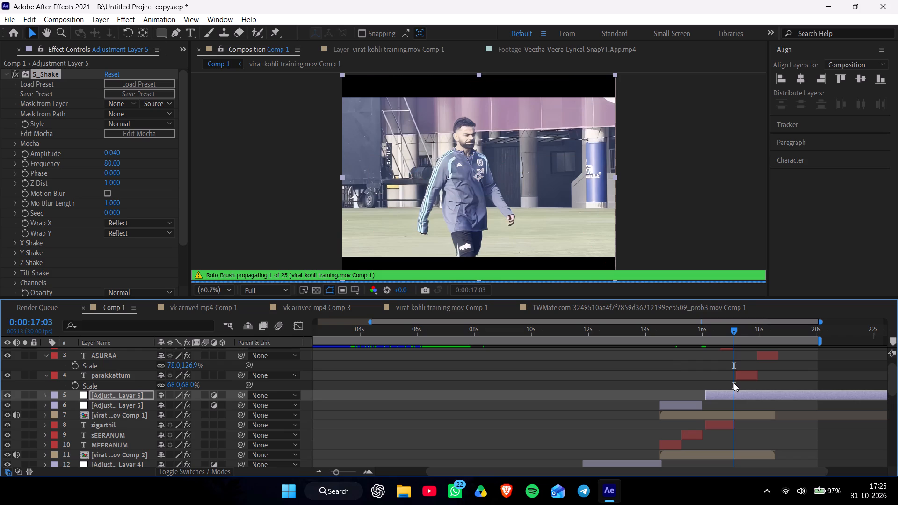
Split the last Adjustment Layer 5 at 0:00:17:03 and again at 0:00:17:05, and delete the short piece between the cuts.
key("ctrl+shift+d")
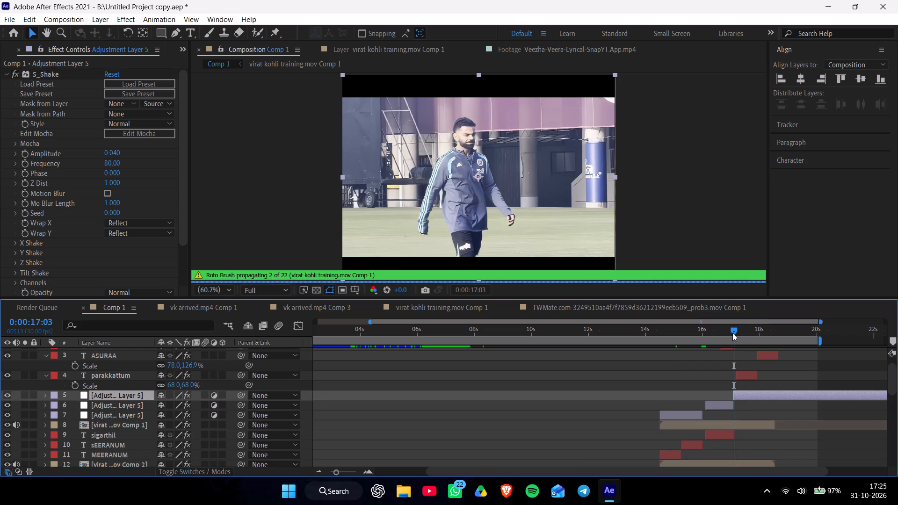
left_click(732, 333)
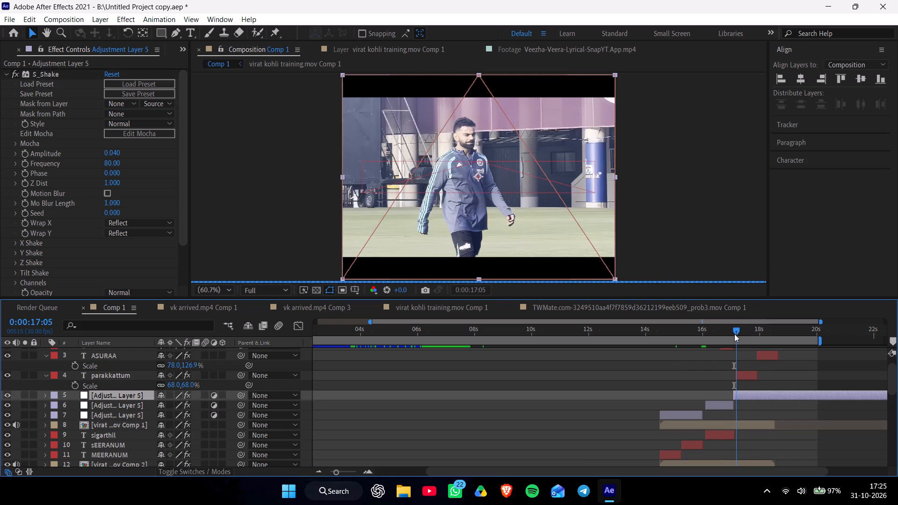
key("ctrl+shift+d")
left_click(737, 397, "ctrl+shift")
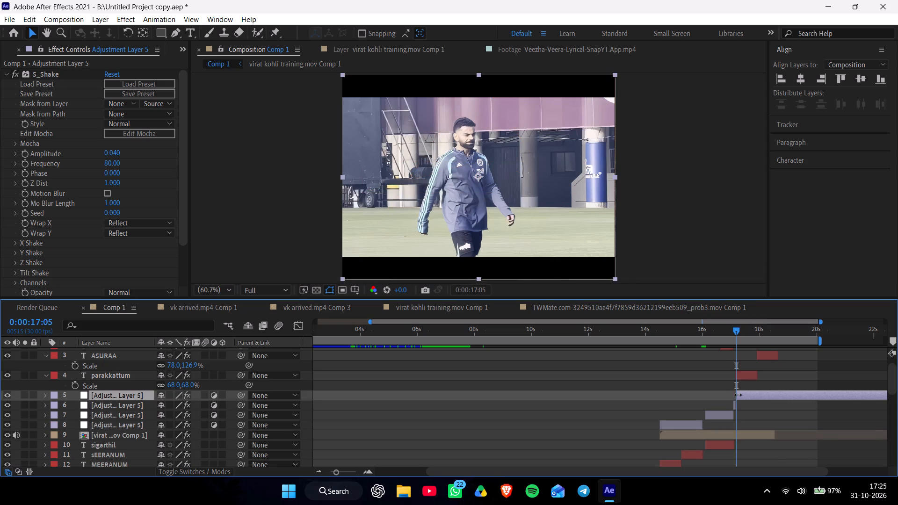
left_click(740, 404)
key("Delete")
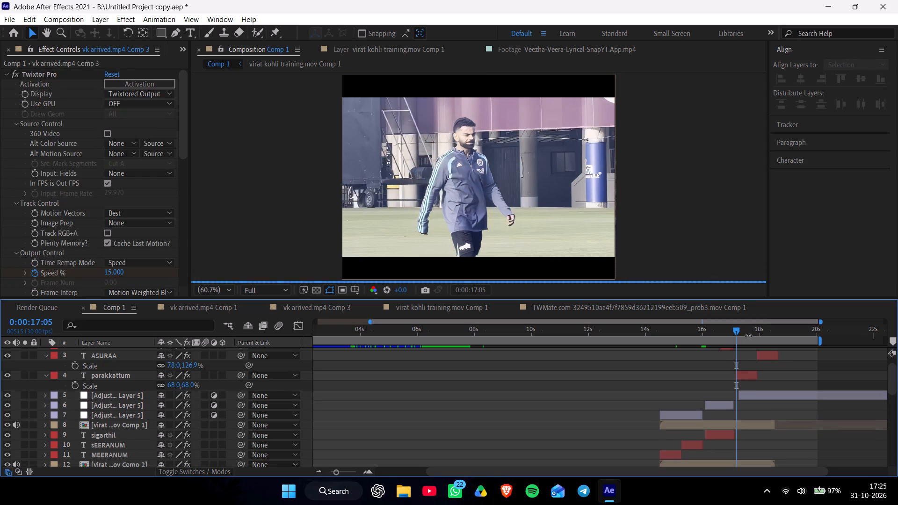
Shift the ASURAA text layer slightly later in time, just after the end of parakkattum.
left_click_drag(750, 330, 755, 332)
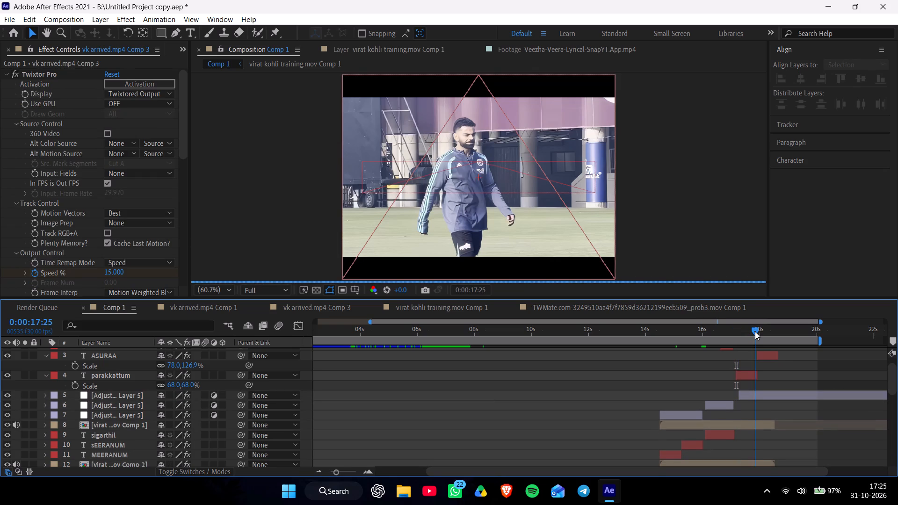
left_click_drag(755, 332, 755, 332)
left_click(761, 356)
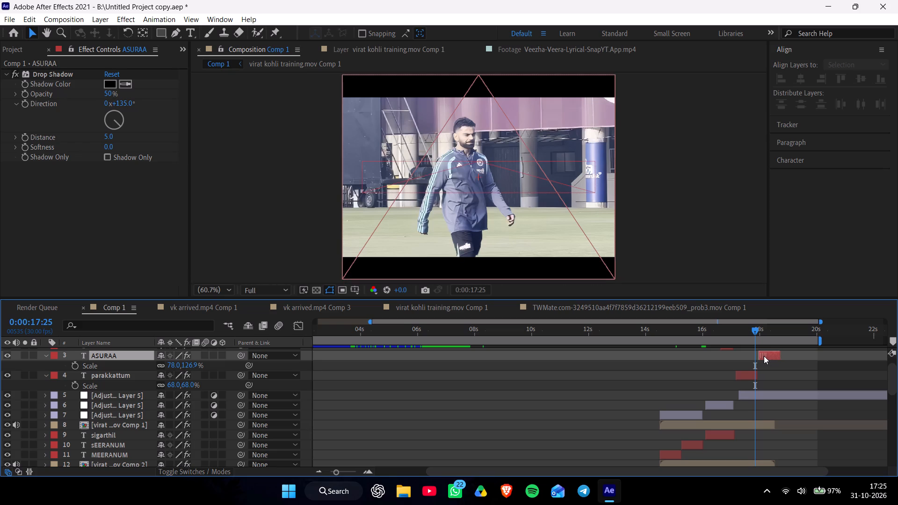
Split the last Adjustment Layer 5 segment at 0:00:17:27, where the ASURAA text begins.
left_click(755, 331)
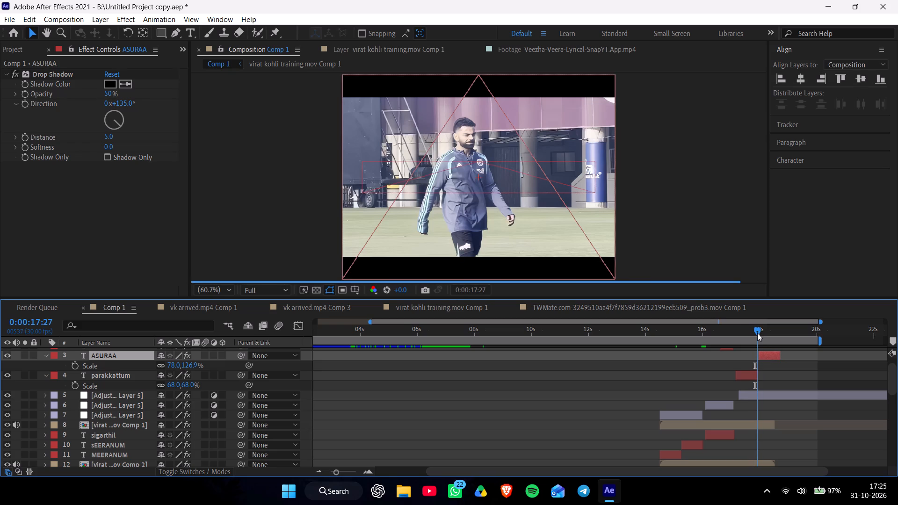
left_click(757, 330)
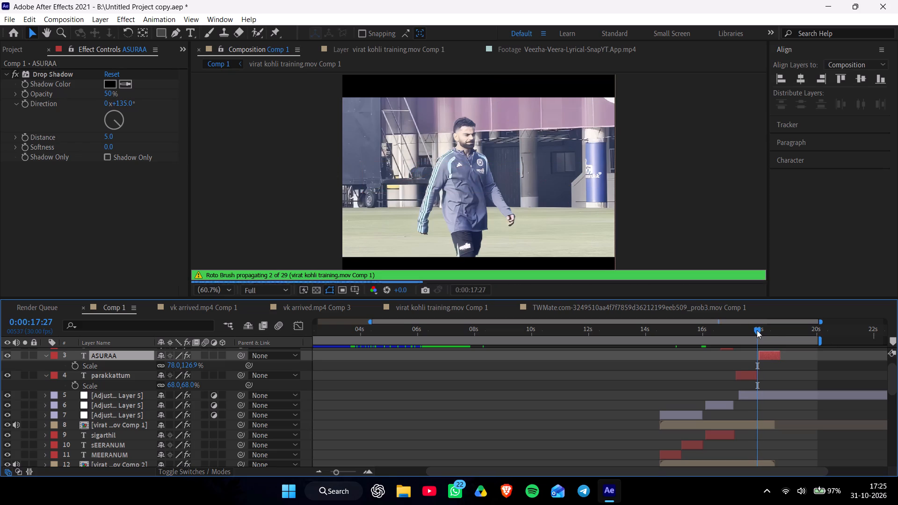
left_click(765, 399)
key("ctrl+shift+d")
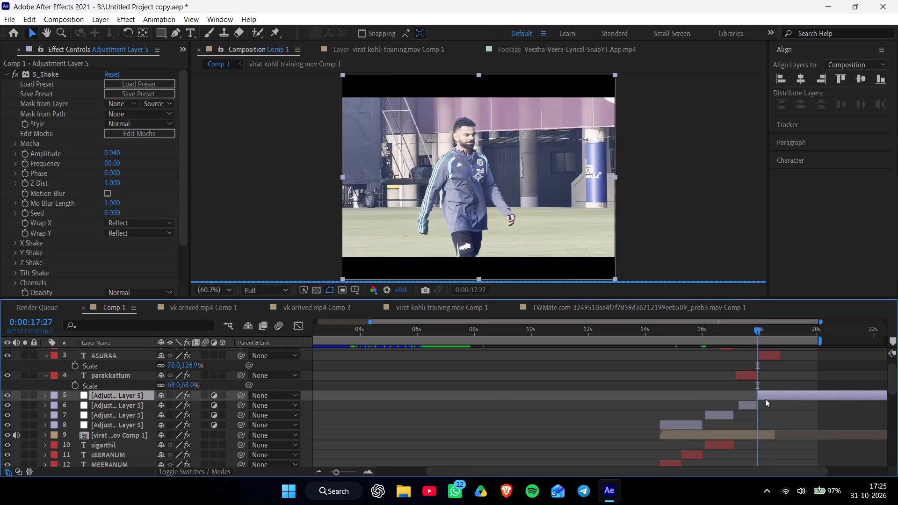
Move the new Adjustment Layer 5 segment between the KODI and ASURAA text layers in the layer stack.
left_click_drag(128, 395, 135, 356)
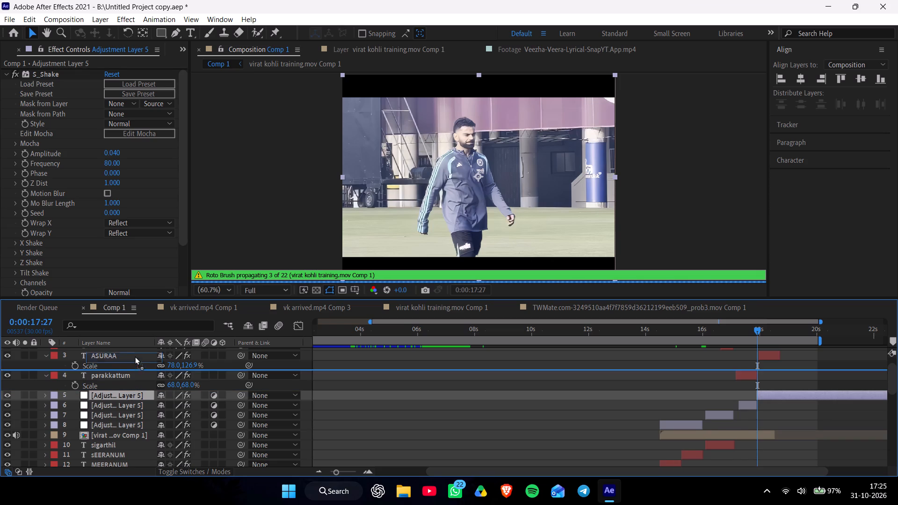
left_click_drag(135, 356, 135, 351)
left_click_drag(116, 351, 122, 371)
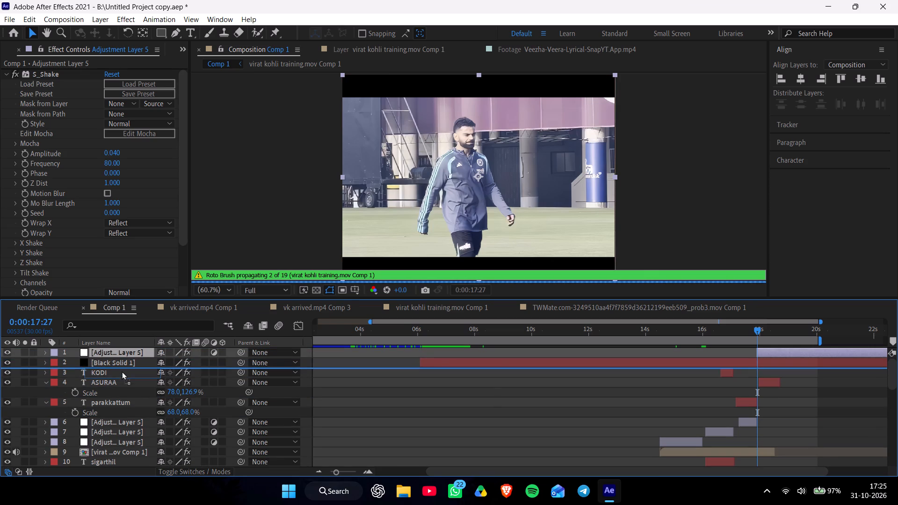
left_click_drag(122, 371, 124, 377)
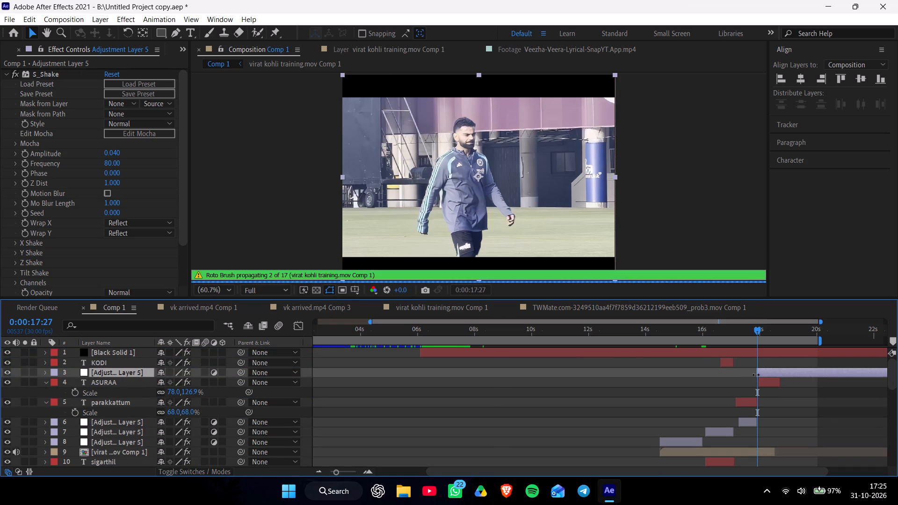
left_click(757, 375)
left_click(781, 326)
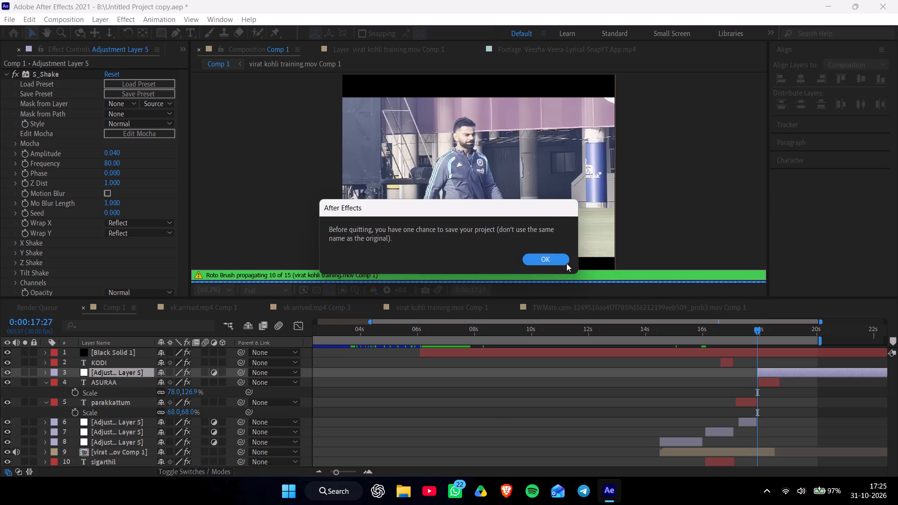
Save the project as Untitled Project copy on the Work (B:) drive, replacing the existing file.
left_click(563, 263)
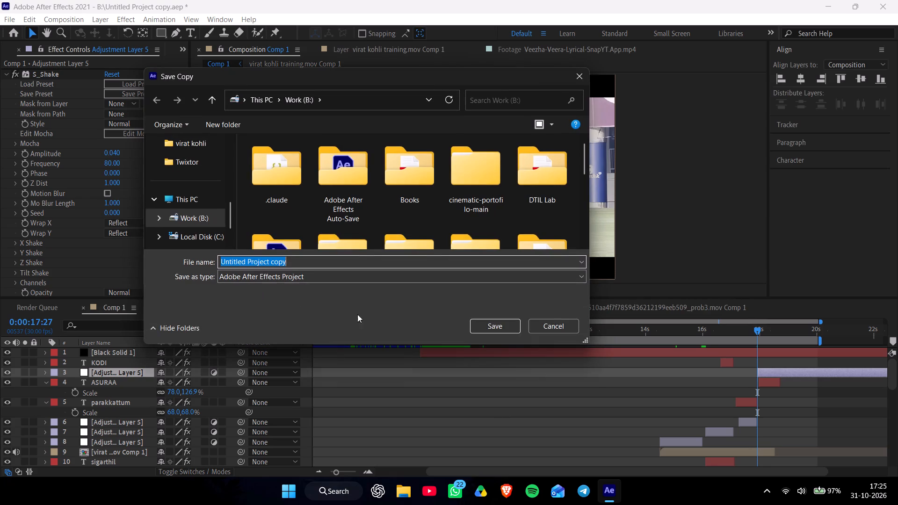
left_click(494, 326)
left_click(477, 236)
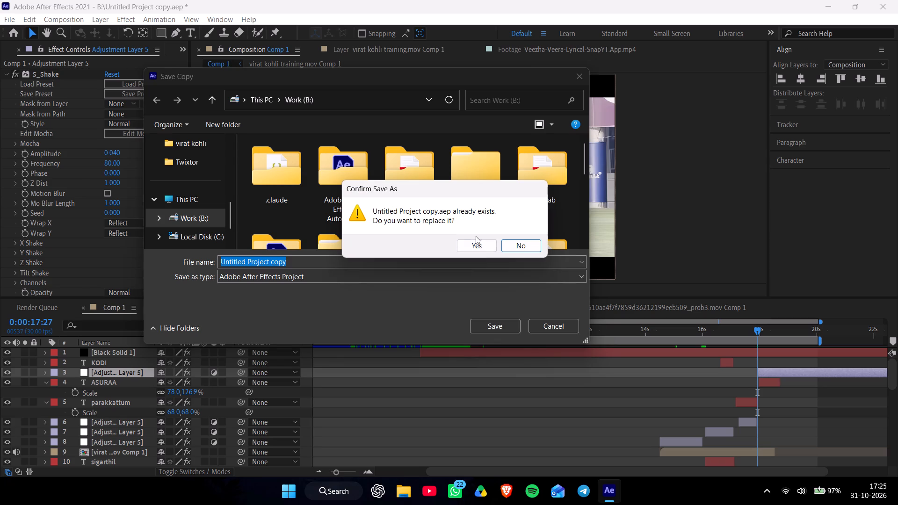
left_click(477, 247)
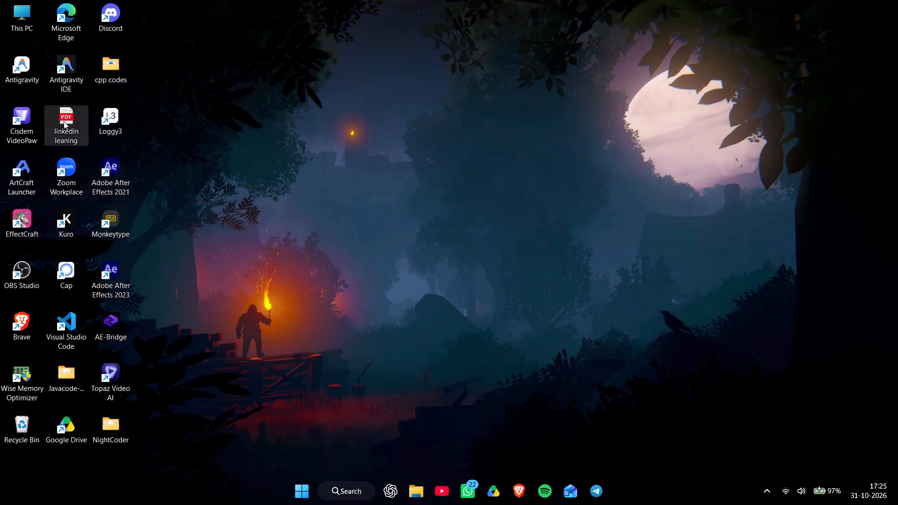
Relaunch Adobe After Effects 2021 from the desktop.
double_click(119, 169)
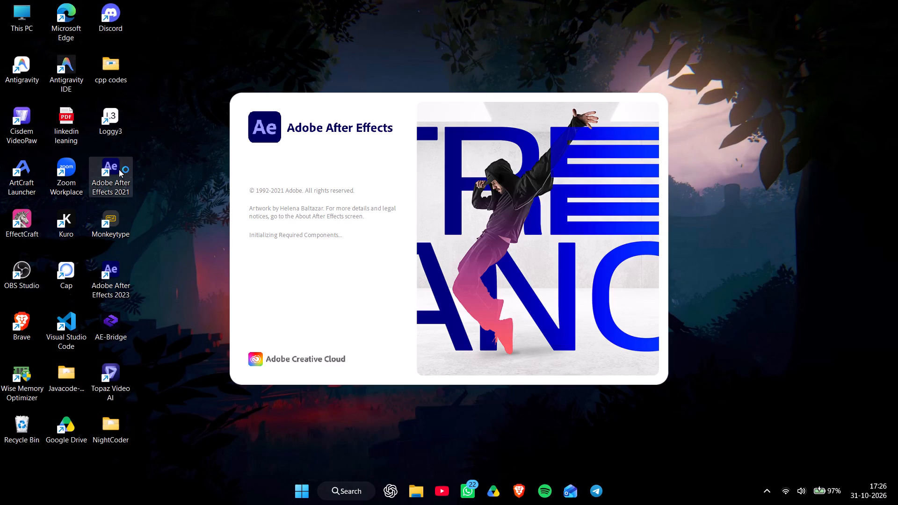
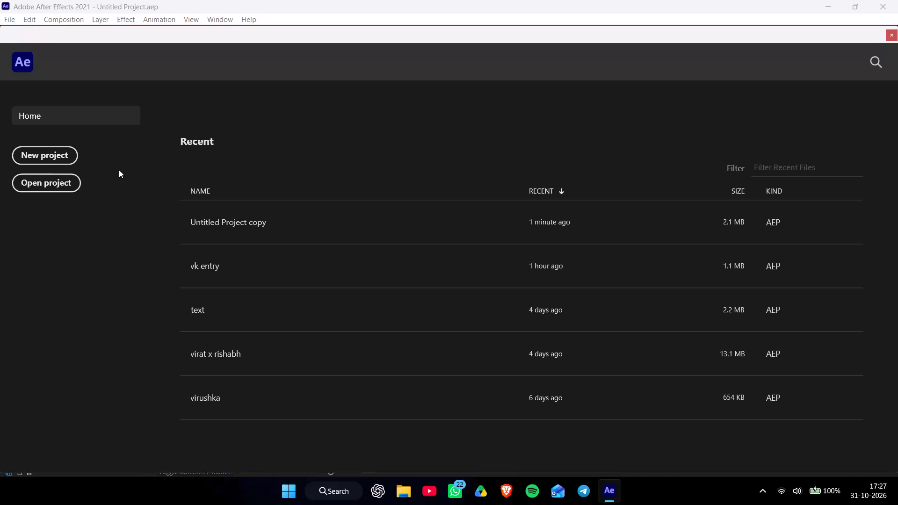
Open the recent project Untitled Project copy.
left_click_drag(386, 265, 631, 309)
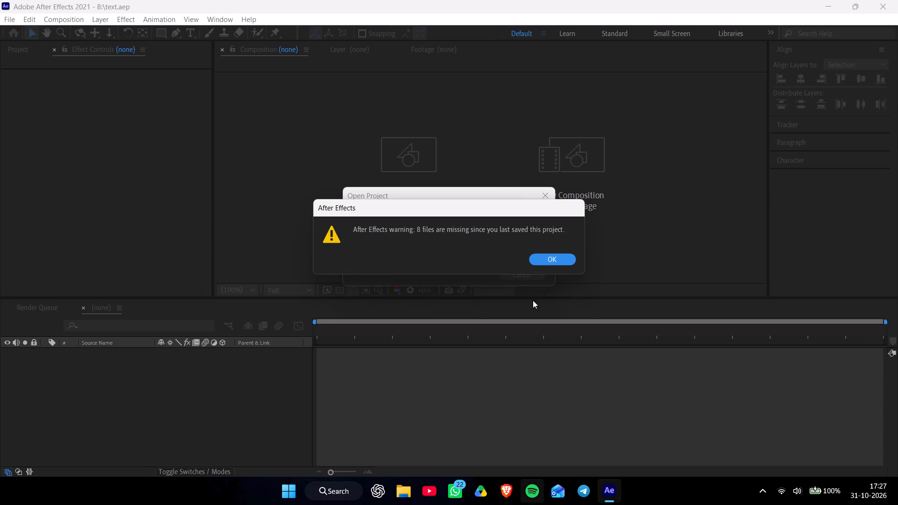
left_click(543, 260)
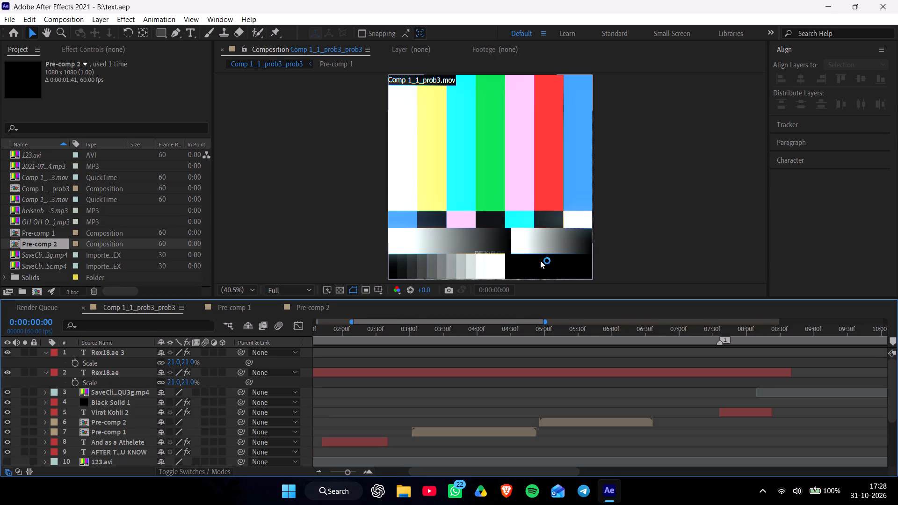
left_click(15, 35)
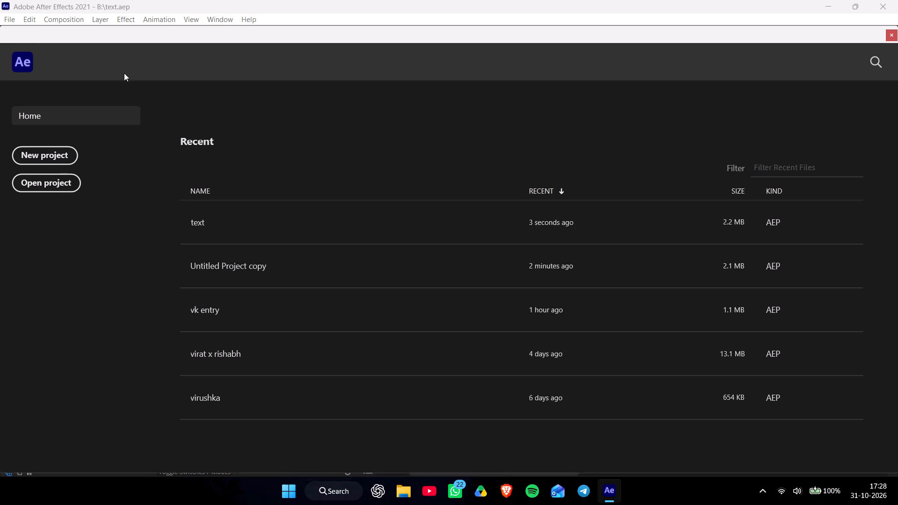
left_click(261, 267)
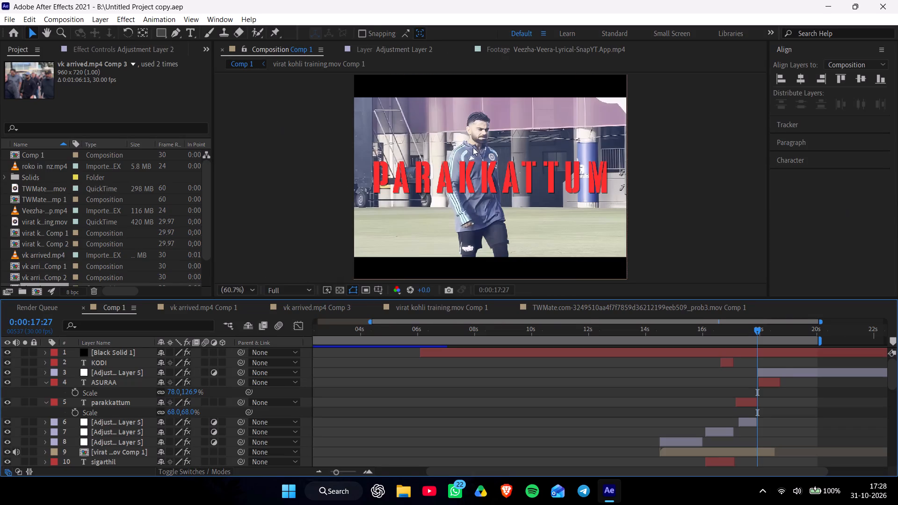
Apply the S_BlurMoCurves effect to the Adjustment Layer 5 segment that starts at 0:00:14:15, over the MEERANUM text.
left_click_drag(741, 330, 736, 332)
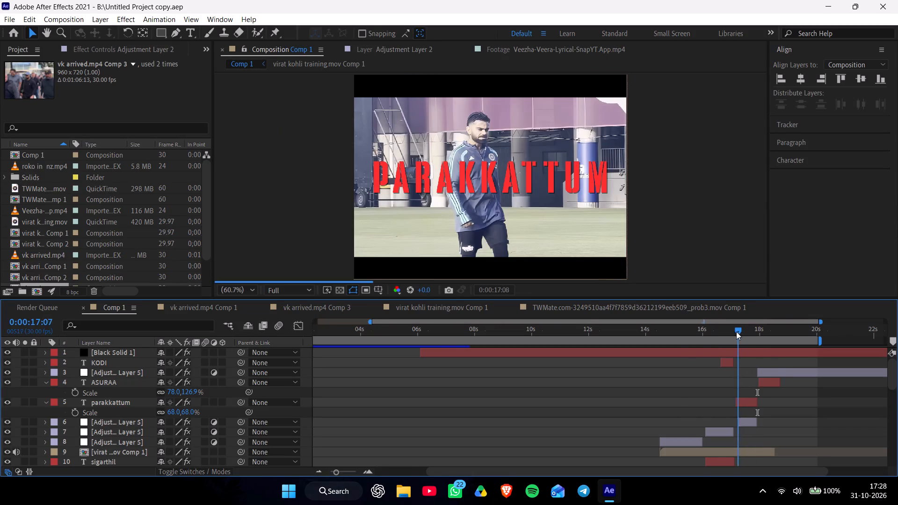
left_click_drag(736, 332, 680, 365)
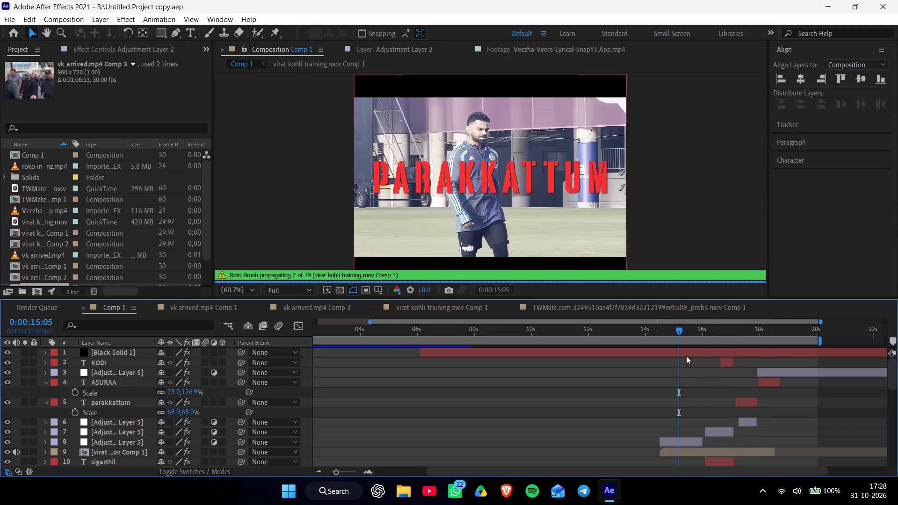
left_click_drag(680, 329, 672, 329)
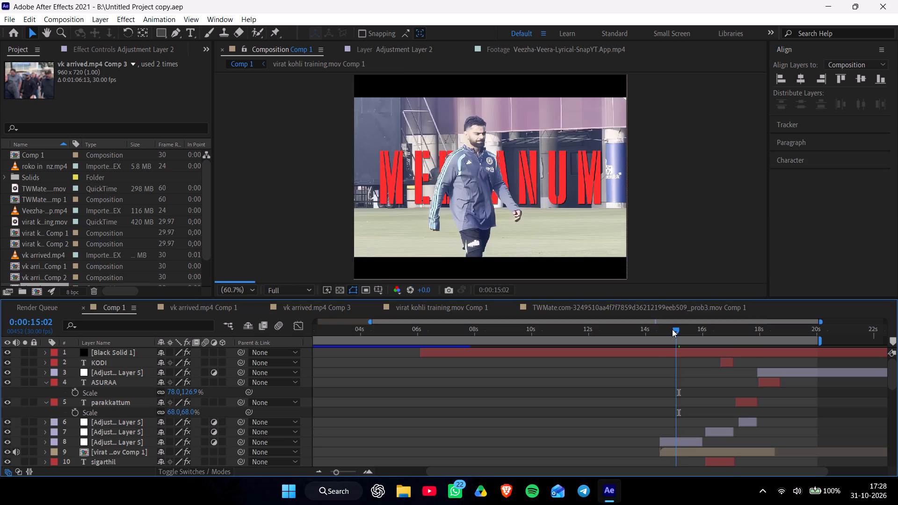
left_click_drag(672, 329, 710, 344)
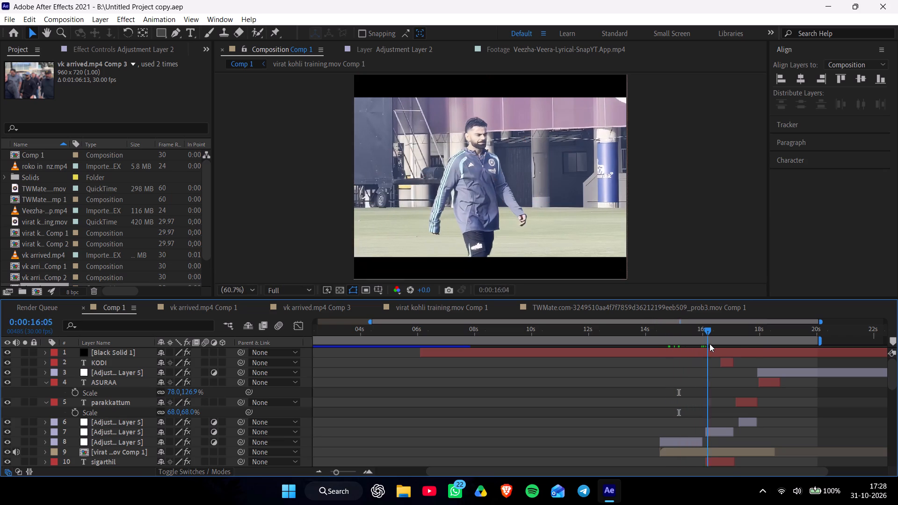
left_click_drag(710, 344, 682, 352)
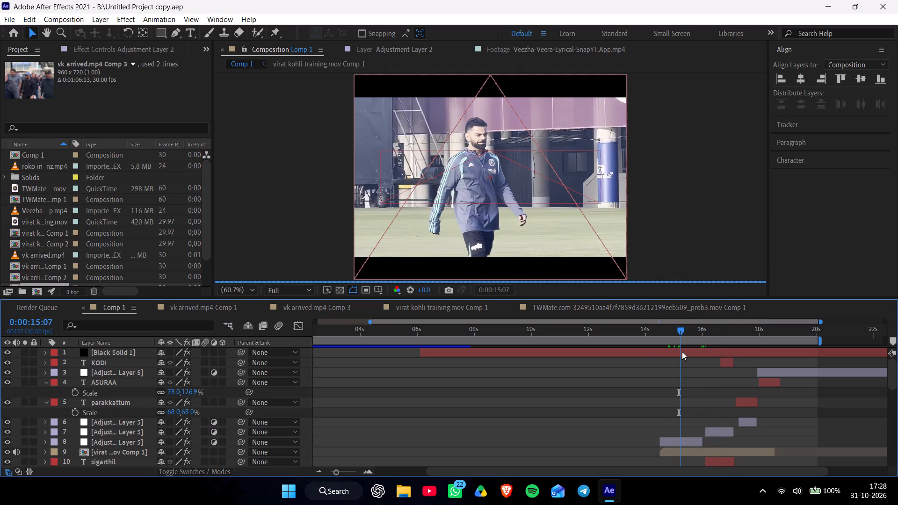
left_click_drag(682, 352, 661, 355)
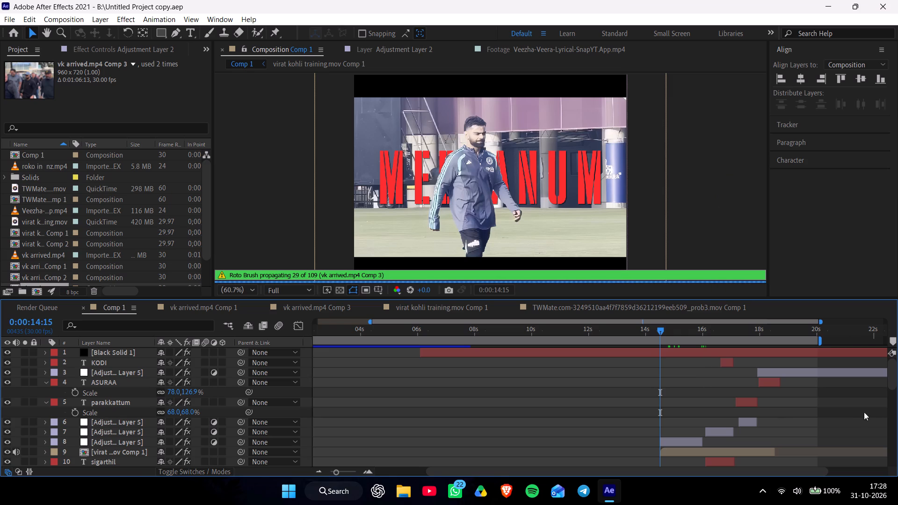
left_click_drag(893, 380, 892, 393)
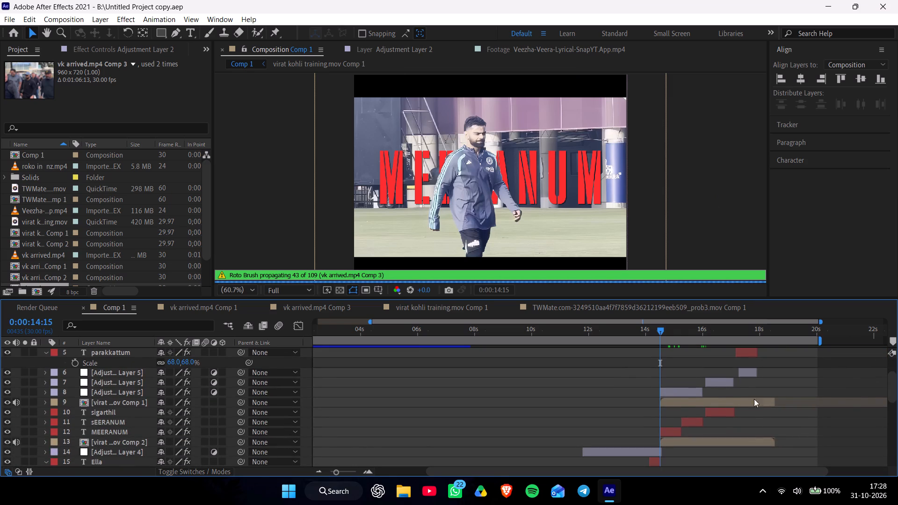
left_click(679, 392)
key("ctrl+space")
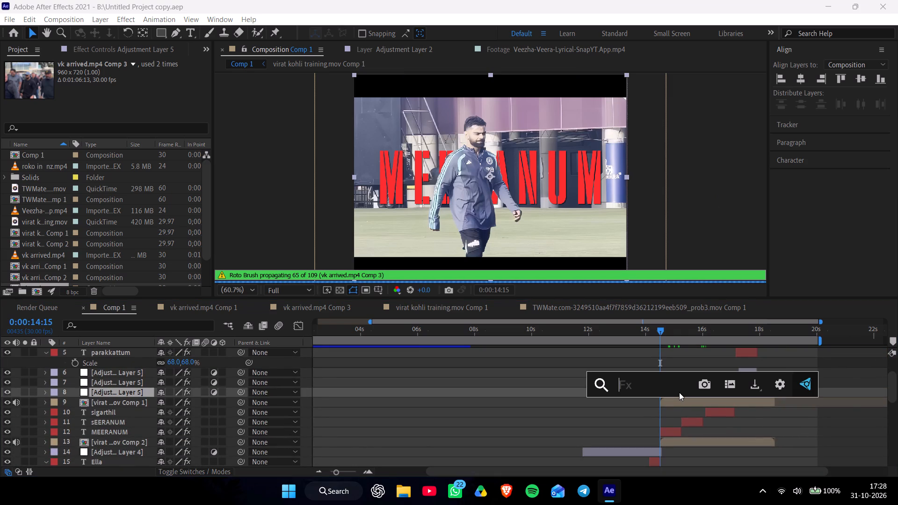
type("bl")
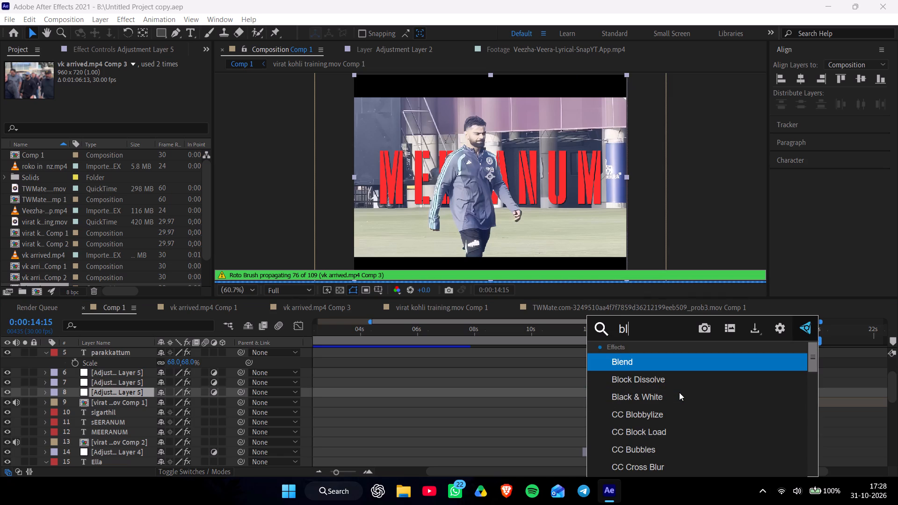
key("u")
type("rmo")
left_click(674, 368)
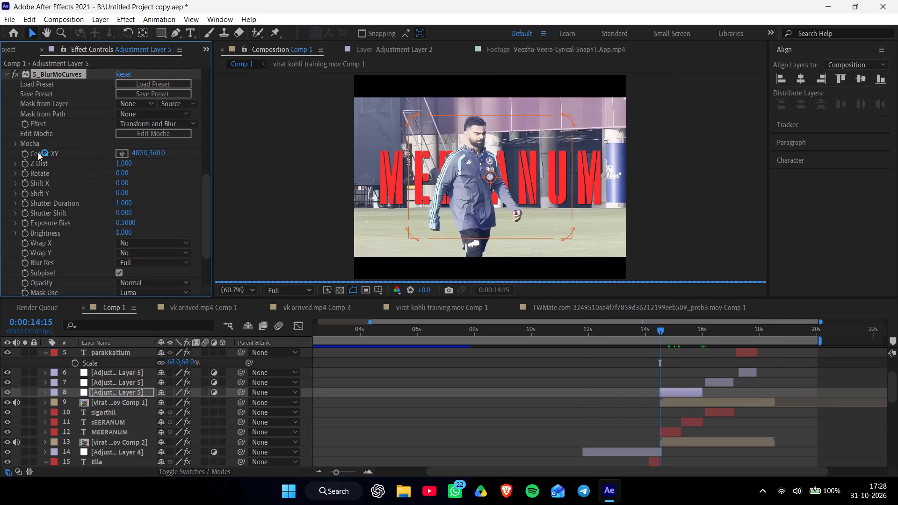
Set a starting Z Dist keyframe at 0:00:14:15 and set the blur effect's Wrap X and Wrap Y to Reflect.
left_click(24, 161)
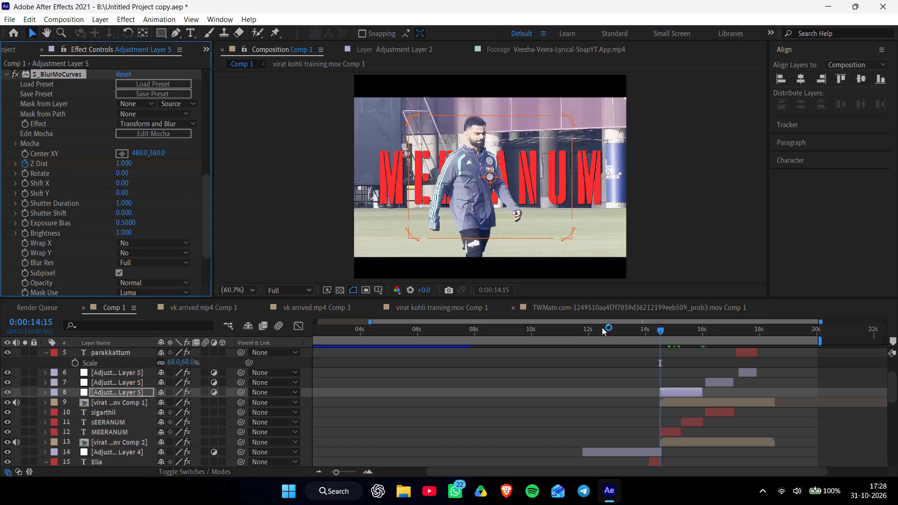
left_click(153, 239)
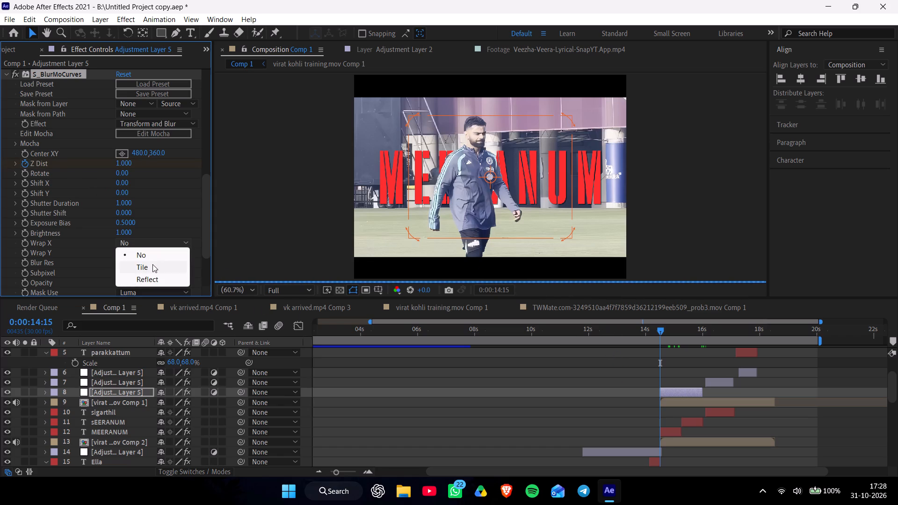
left_click(153, 278)
left_click(146, 252)
left_click(152, 285)
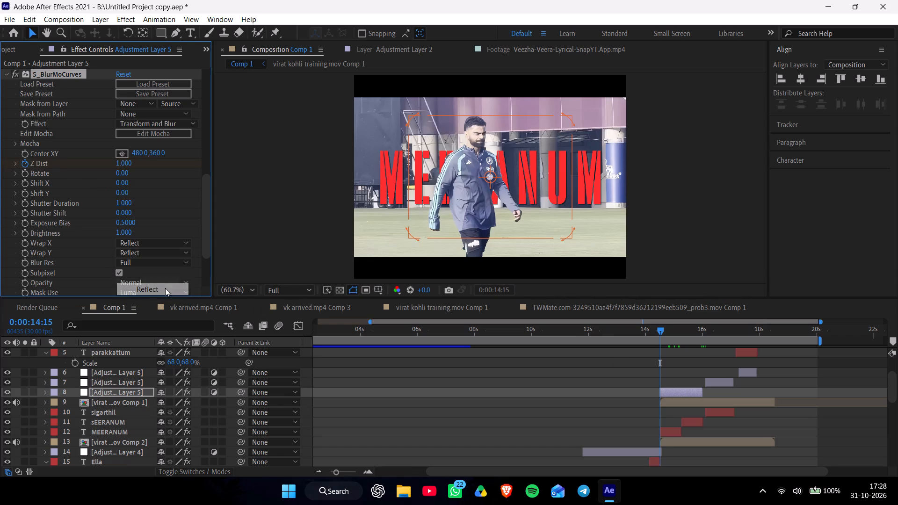
Keyframe Z Dist at 0.890 at 0:00:15:29, near the end of the same Adjustment Layer 5 segment.
left_click(699, 332)
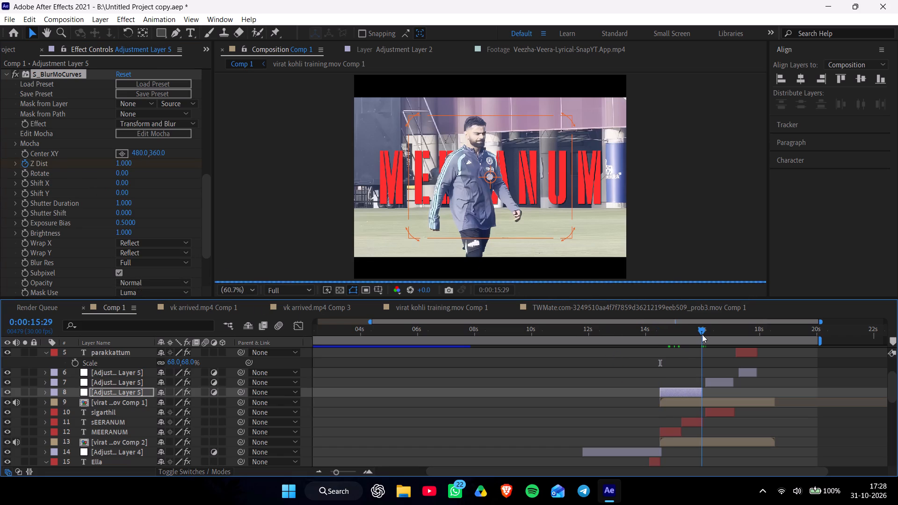
left_click(125, 167)
type("0.890")
key("Return")
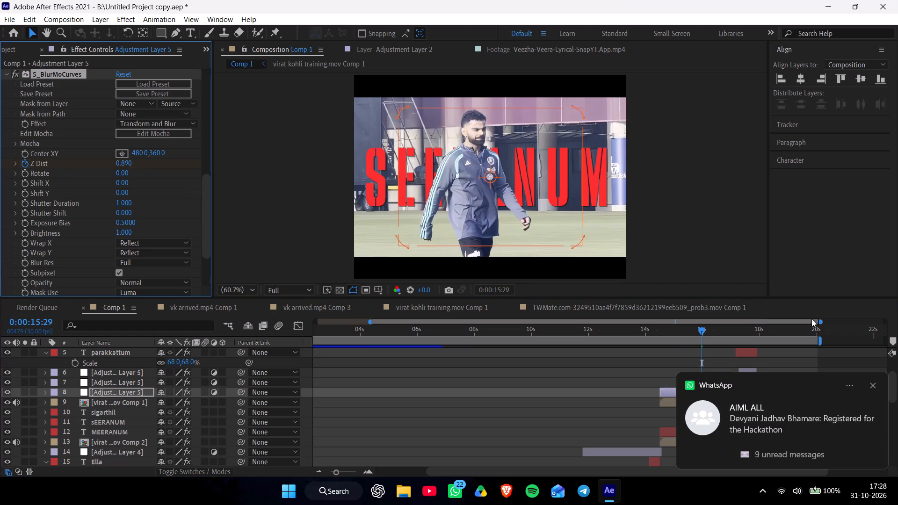
left_click(869, 386)
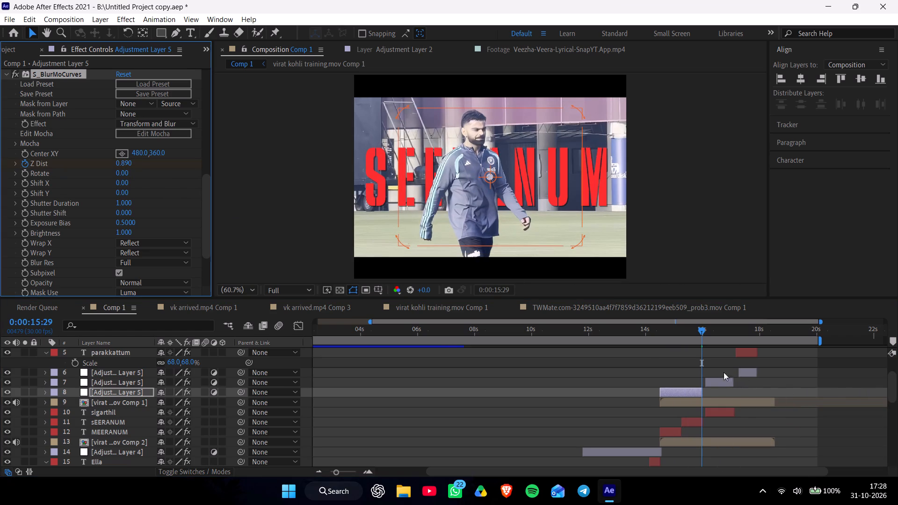
Extend the end of that Adjustment Layer 5 segment to 0:00:16:02.
left_click_drag(703, 331, 704, 333)
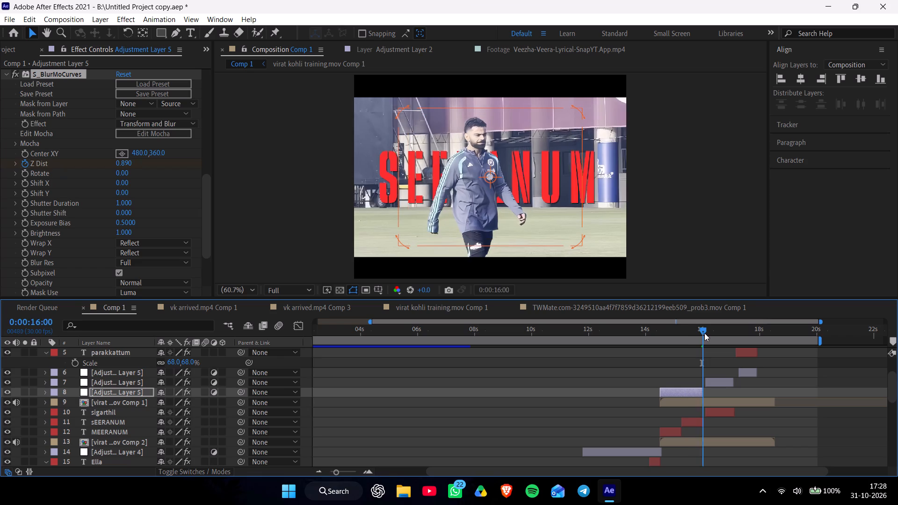
left_click_drag(704, 333, 705, 336)
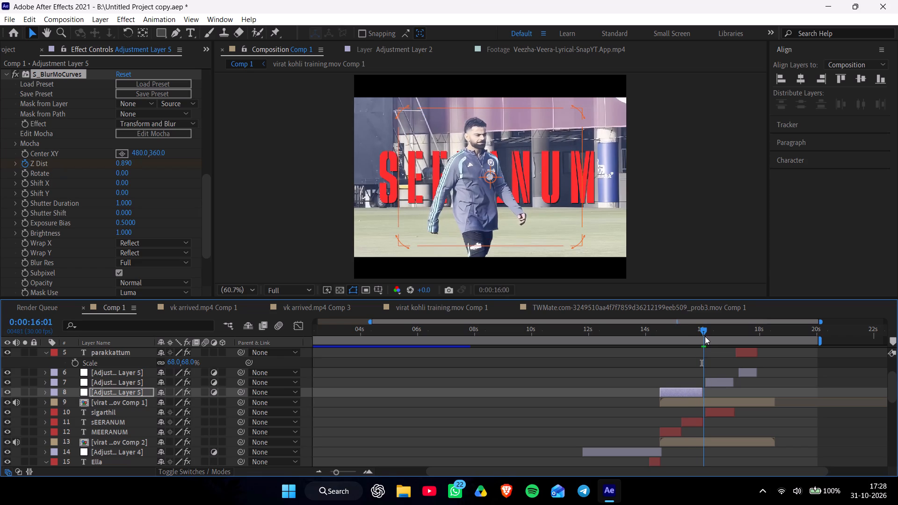
left_click_drag(705, 336, 706, 337)
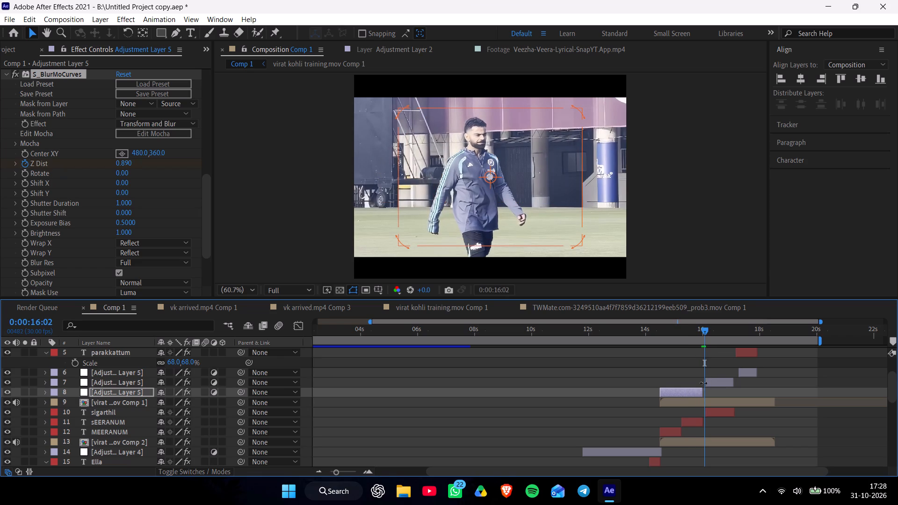
left_click(702, 392, "alt")
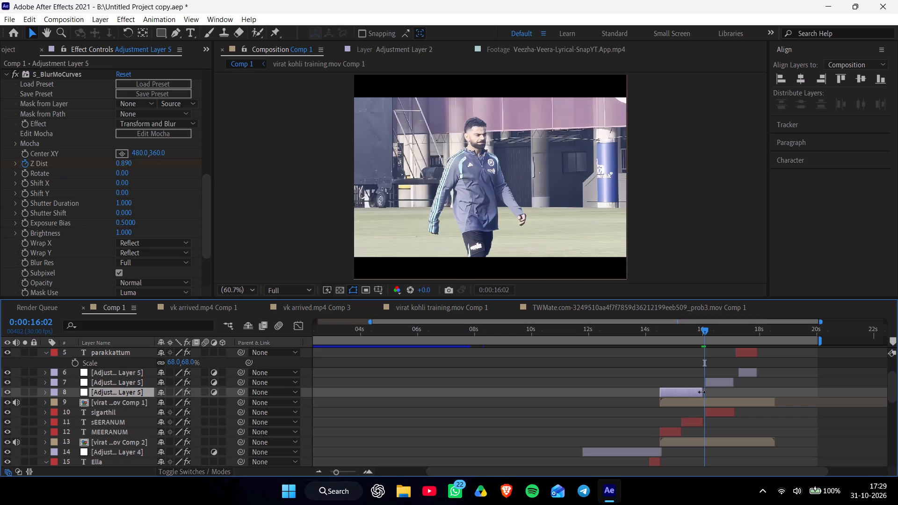
Split both virat kohli training layers, Comp 1 and Comp 2, at 0:00:16:02.
left_click(708, 401)
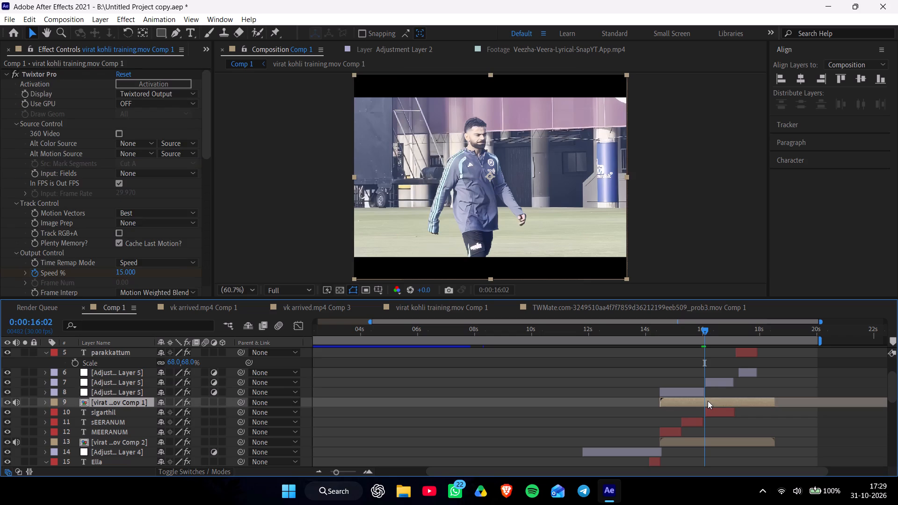
left_click(711, 441)
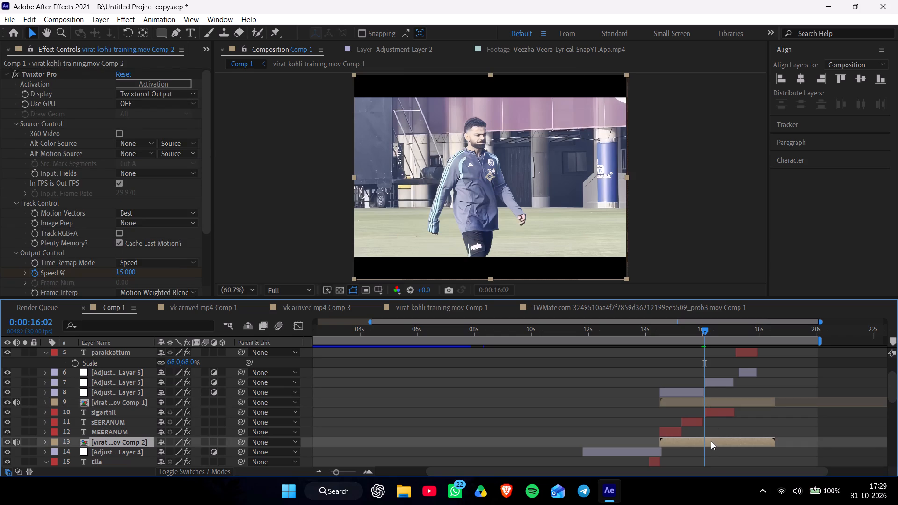
left_click(707, 405, "ctrl")
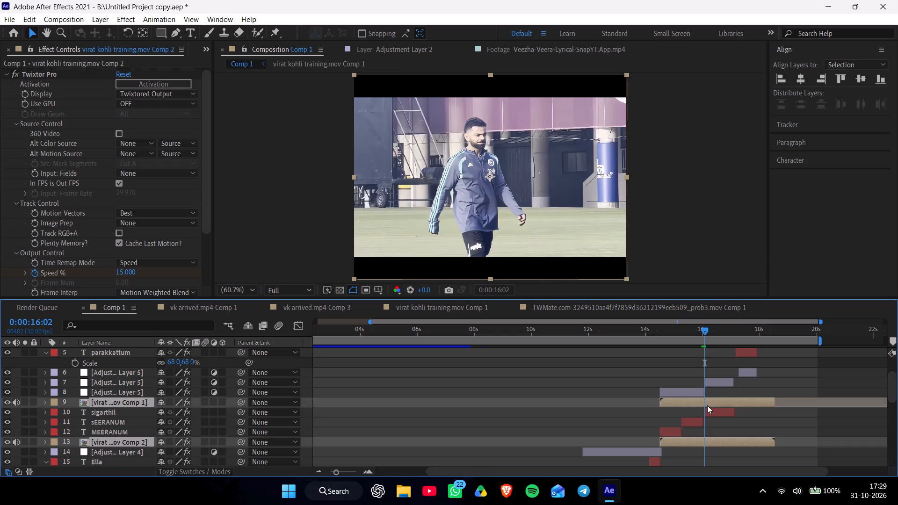
key("ctrl+shift+d")
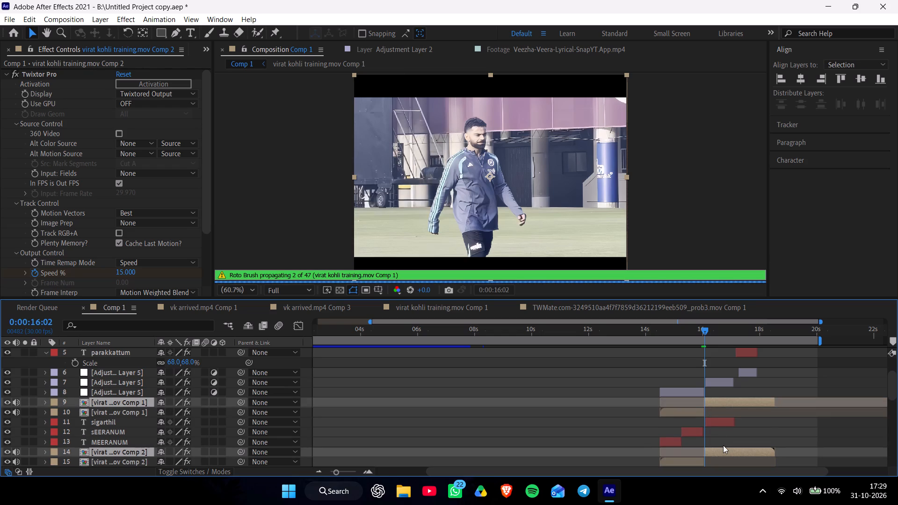
Scale the new virat kohli training Comp 1 and Comp 2 segments after the split to 120% and check the following frames.
key("s")
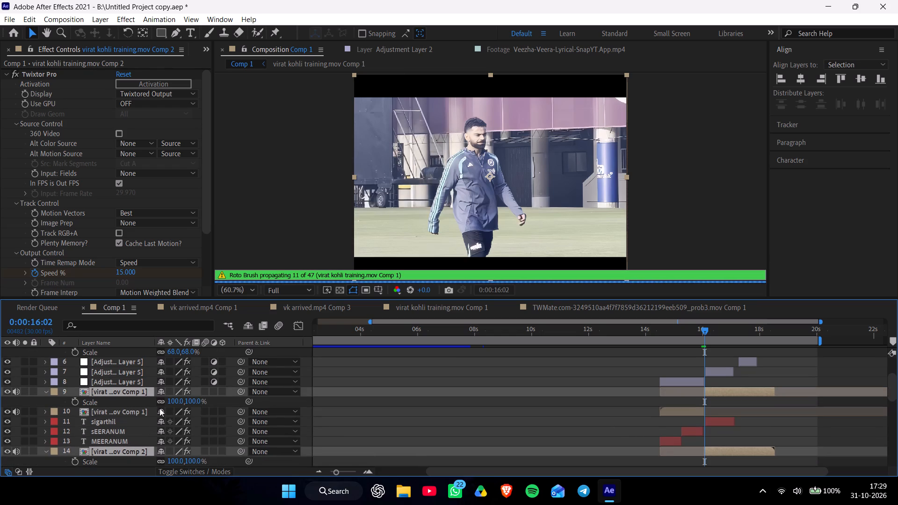
left_click_drag(169, 402, 176, 403)
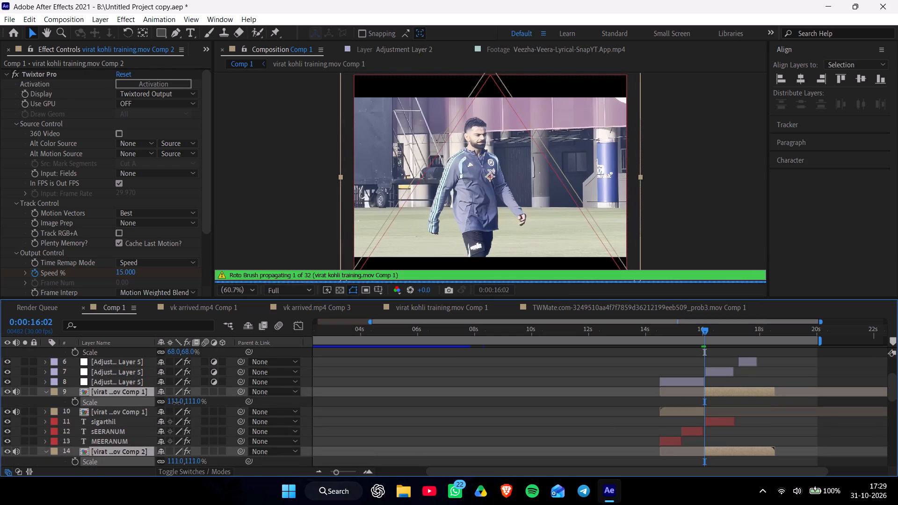
left_click_drag(176, 403, 183, 405)
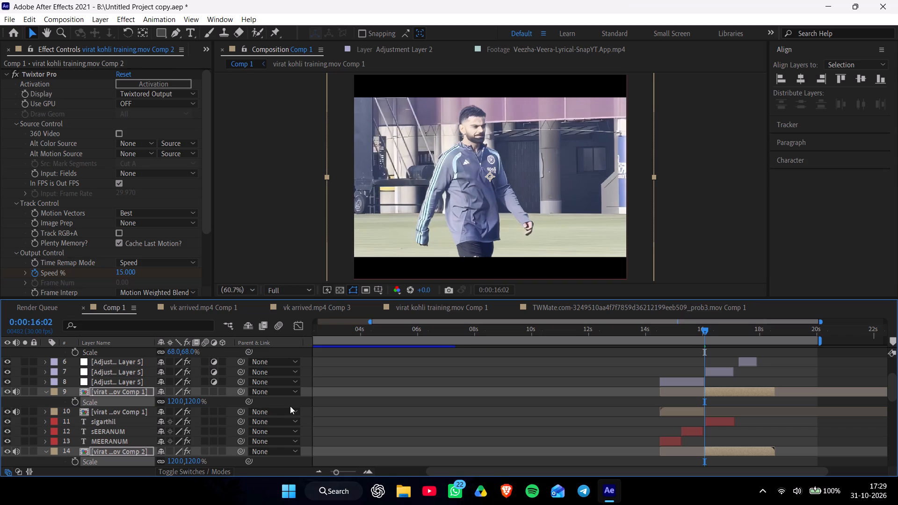
left_click_drag(705, 332, 704, 332)
left_click_drag(704, 332, 710, 335)
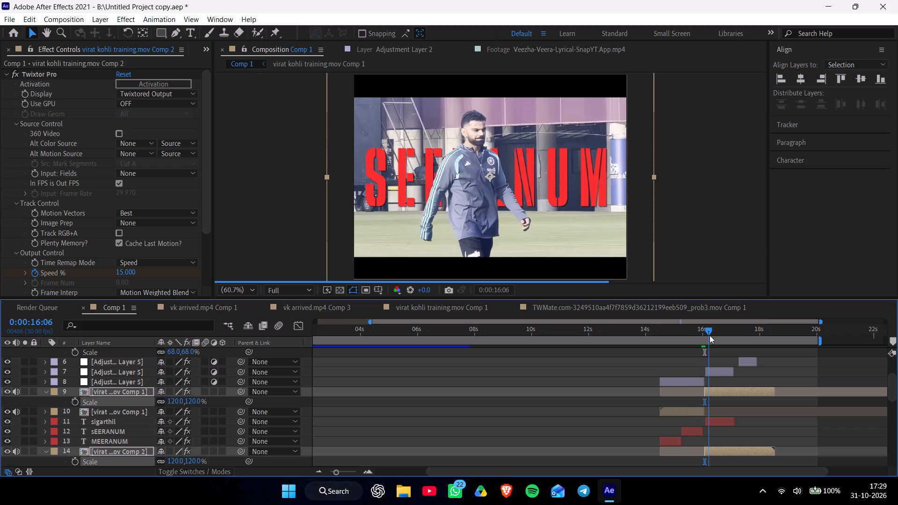
left_click_drag(710, 335, 712, 336)
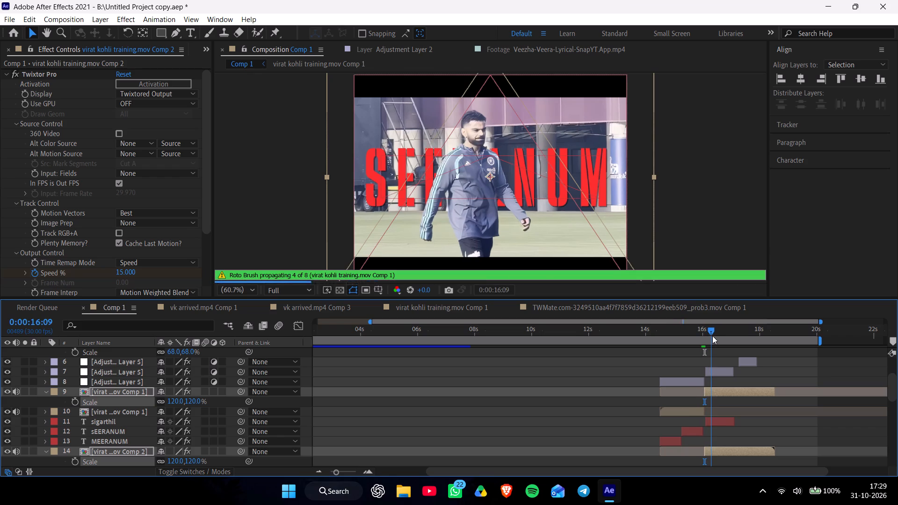
left_click_drag(712, 336, 709, 338)
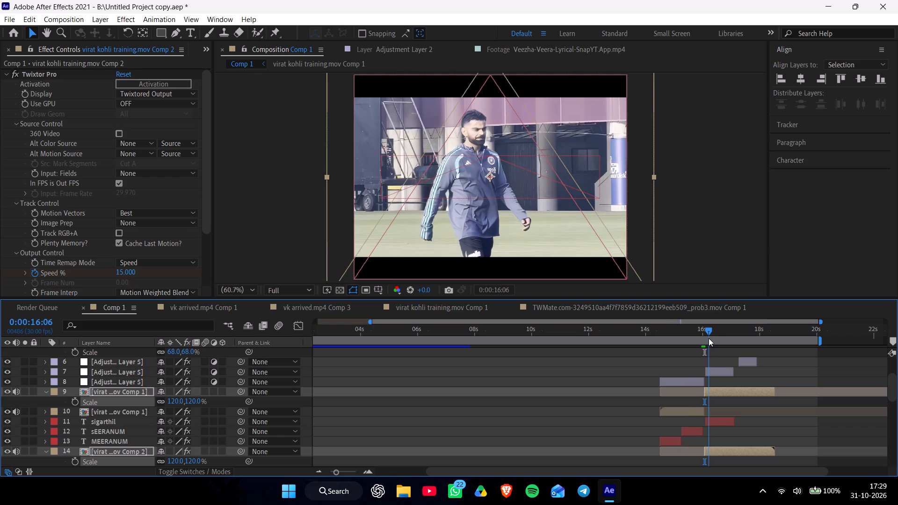
Set the scale of the selected virat kohli training Comp 1 and Comp 2 segments to 125%.
left_click_drag(709, 338, 710, 340)
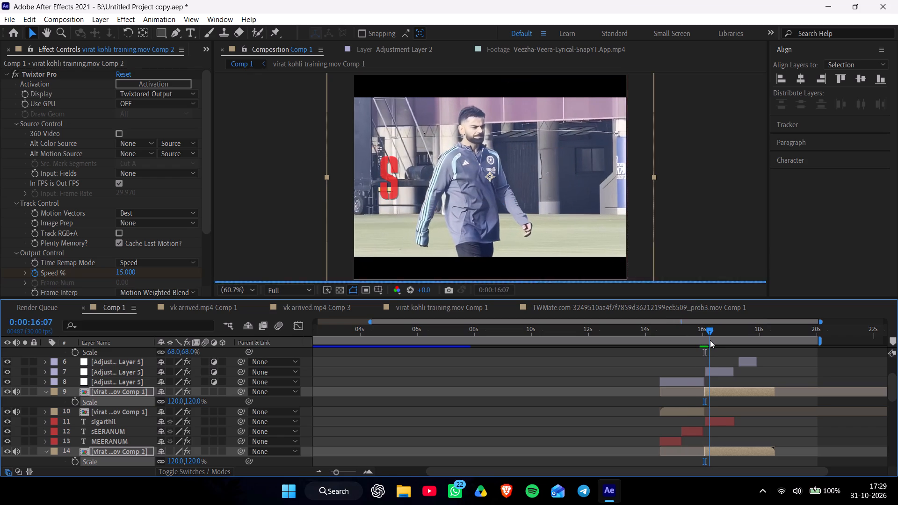
left_click_drag(710, 340, 706, 341)
left_click(169, 404)
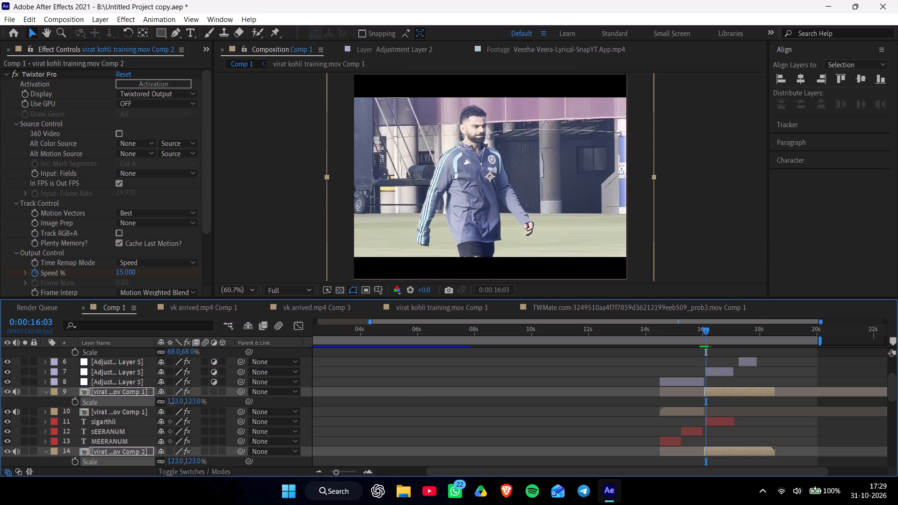
left_click(760, 406)
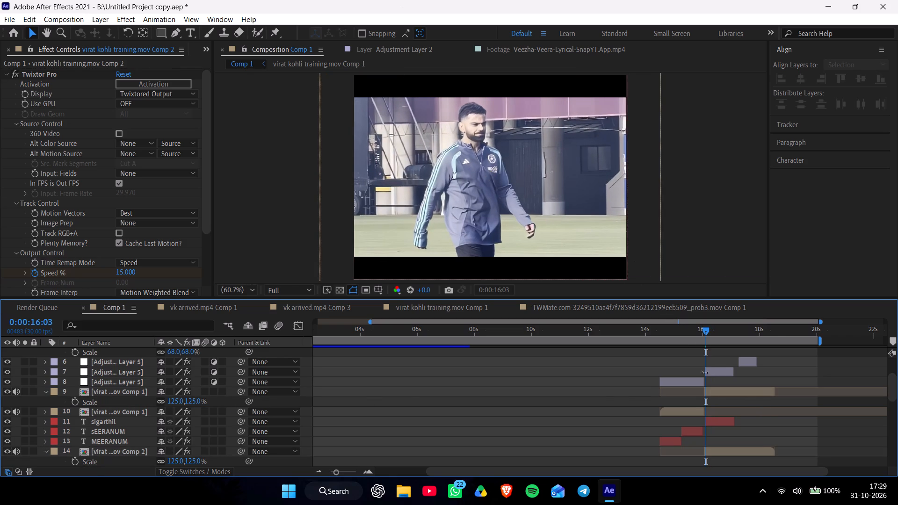
Move the sigarthil text layer directly above the scaled virat kohli training Comp 1 segment and check the following frames.
left_click_drag(704, 329, 707, 329)
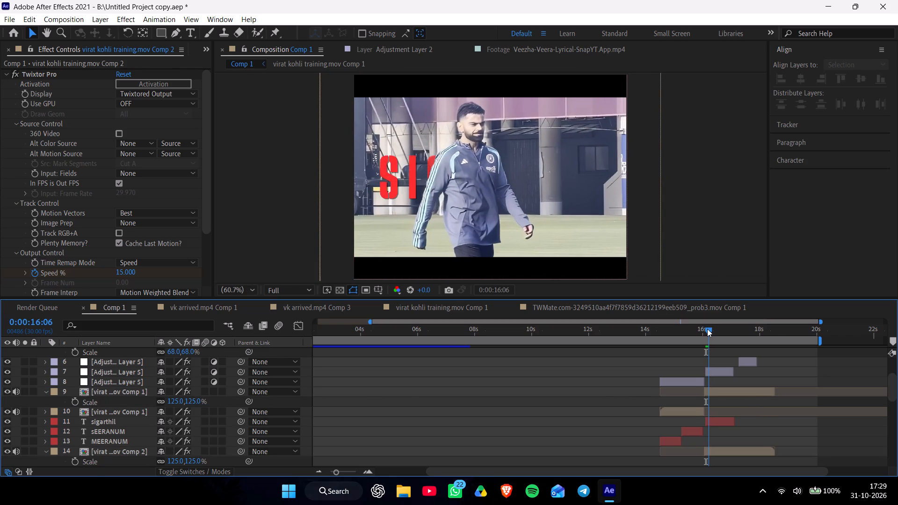
left_click_drag(707, 329, 700, 332)
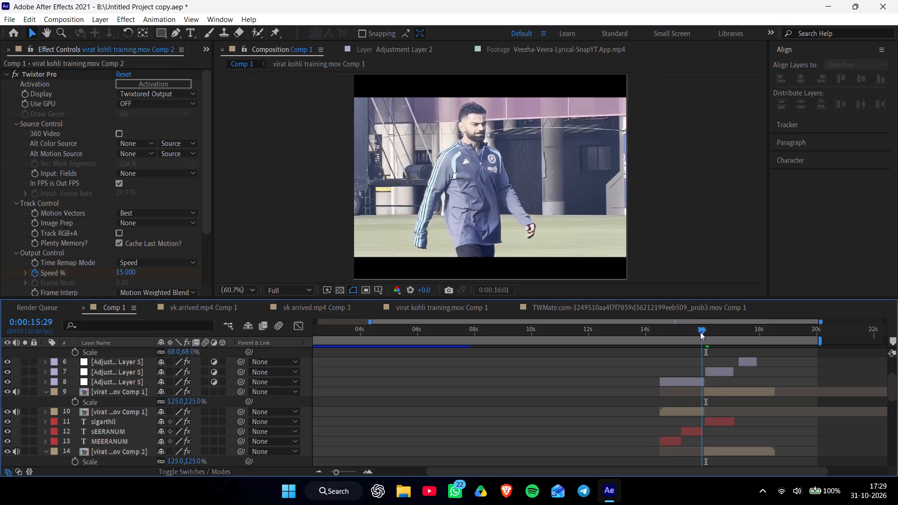
left_click_drag(700, 332, 714, 339)
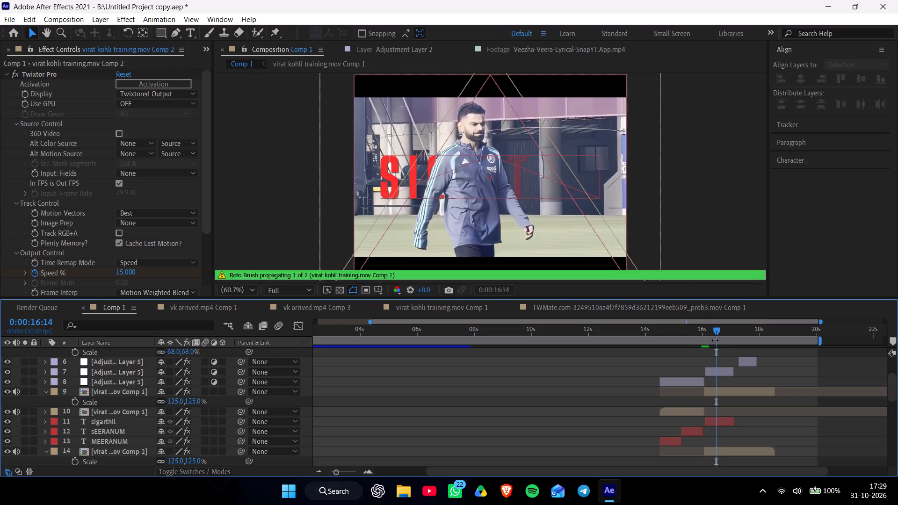
left_click(724, 425)
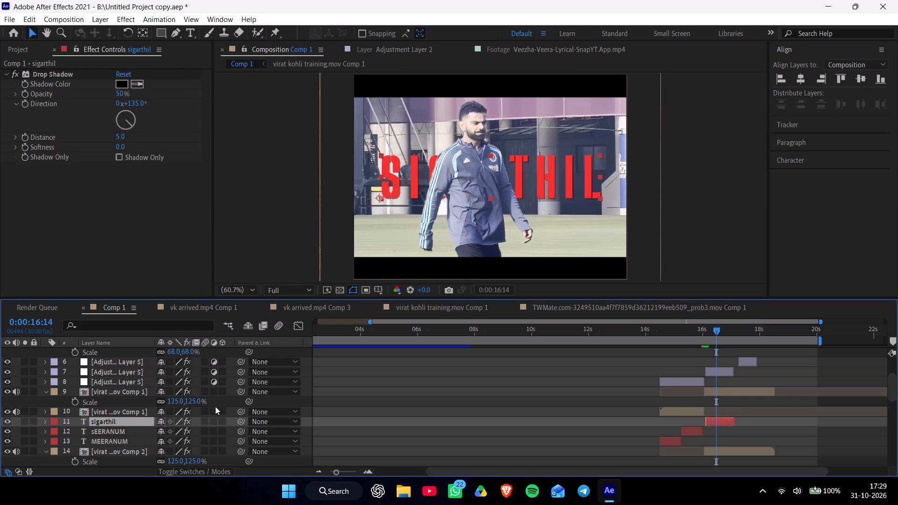
left_click_drag(122, 422, 124, 390)
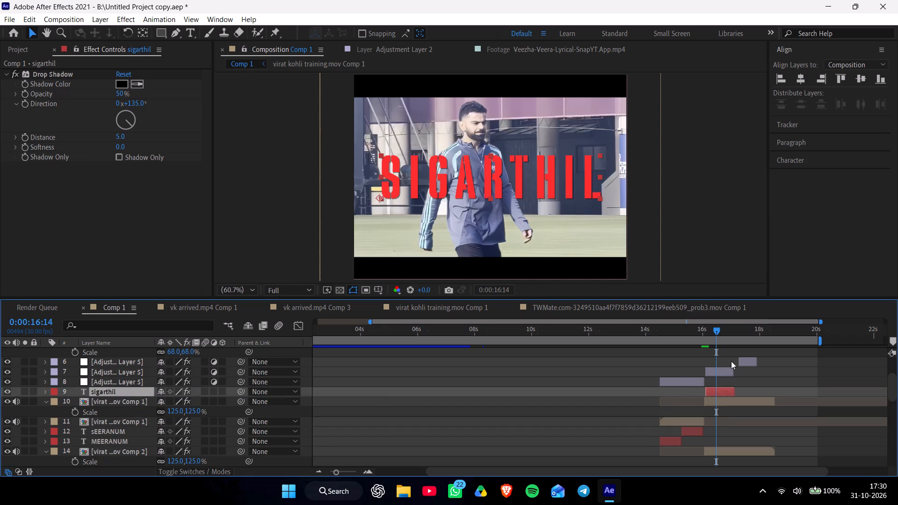
left_click_drag(718, 329, 720, 330)
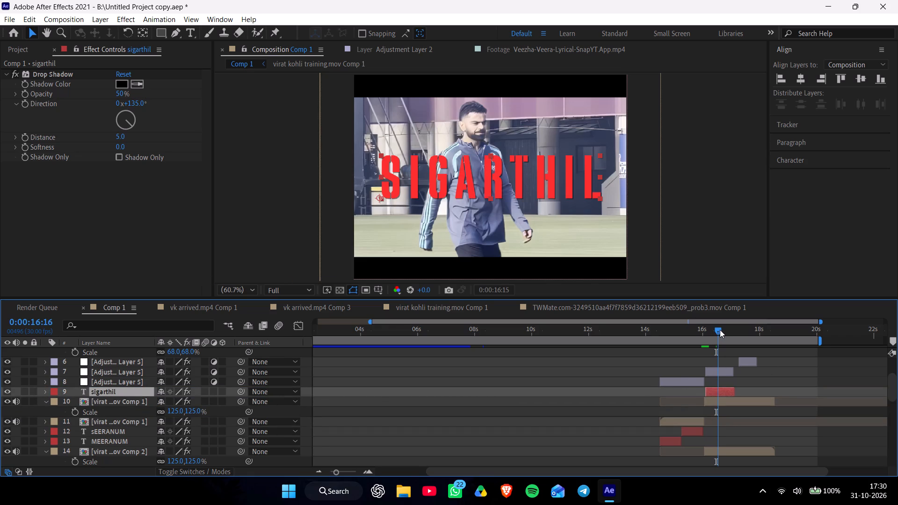
left_click_drag(720, 330, 724, 331)
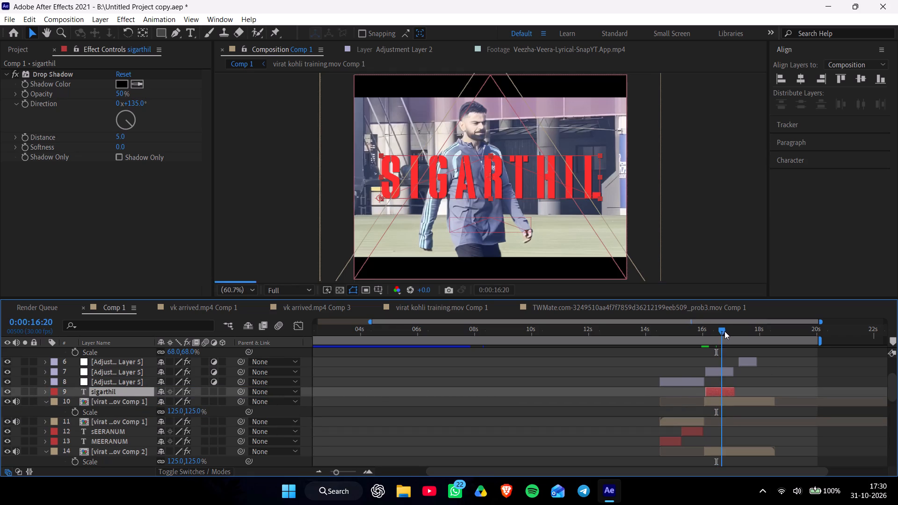
Add S_BlurMoCurves to the Adjustment Layer 5 segment over the sigarthil text and keyframe Z Dist at 1.000 at 0:00:16:03.
left_click_drag(724, 331, 706, 335)
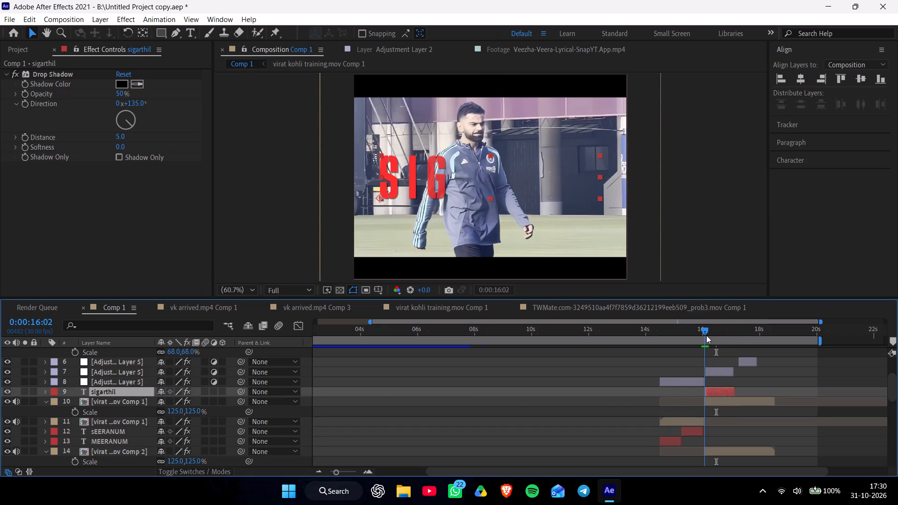
left_click_drag(706, 335, 707, 336)
left_click(719, 370)
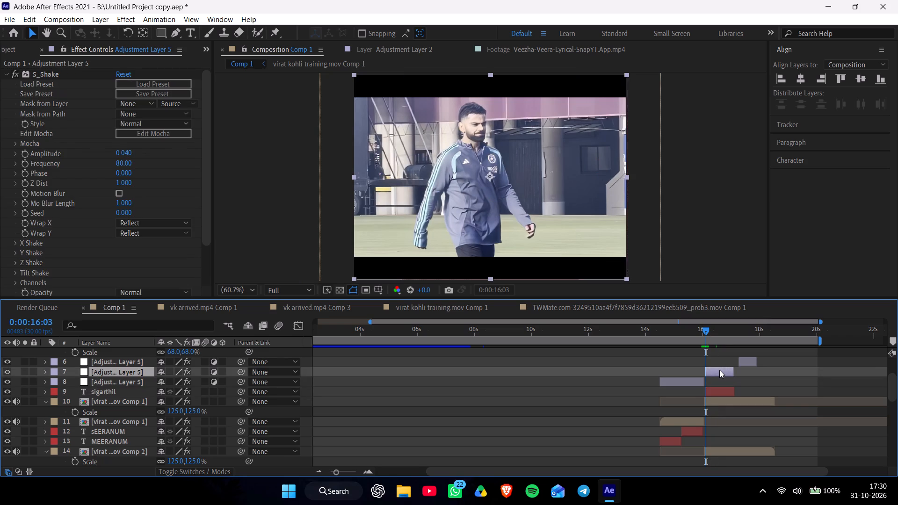
key("ctrl+space")
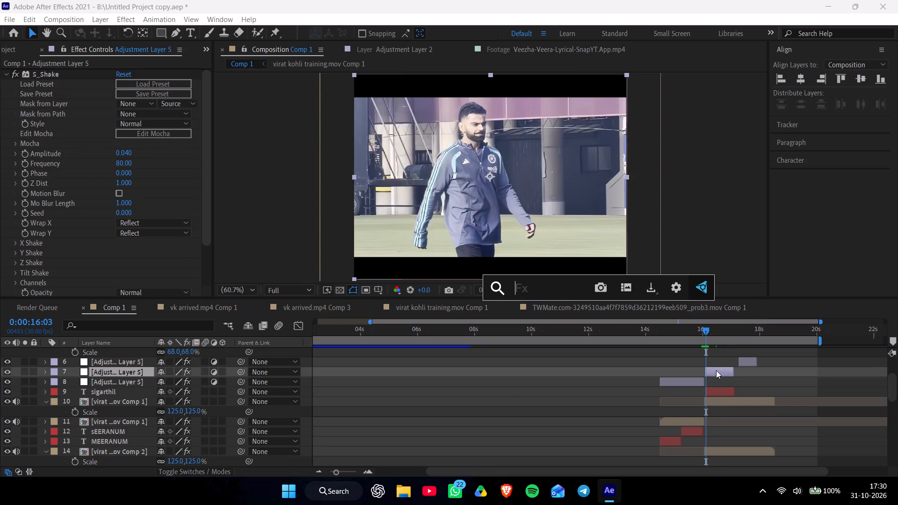
type("blu")
type("rmo")
left_click(568, 324)
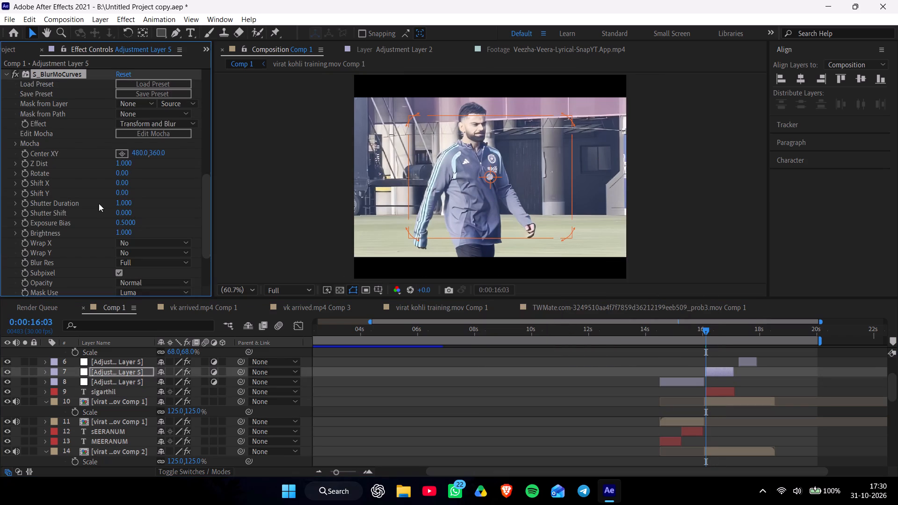
left_click(23, 162)
Keyframe Z Dist at 0.890 at 0:00:17:02, at the end of the same Adjustment Layer 5 segment.
left_click(733, 331)
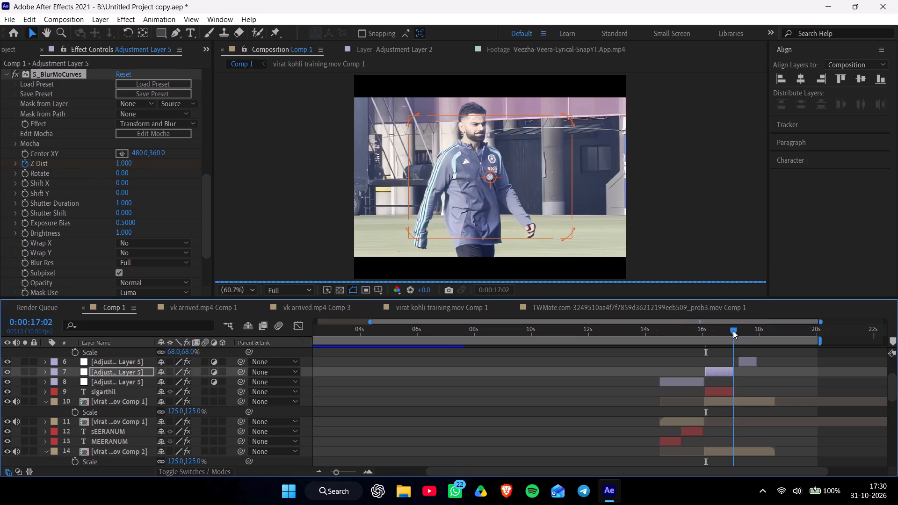
left_click(118, 164)
type("0.890")
key("Return")
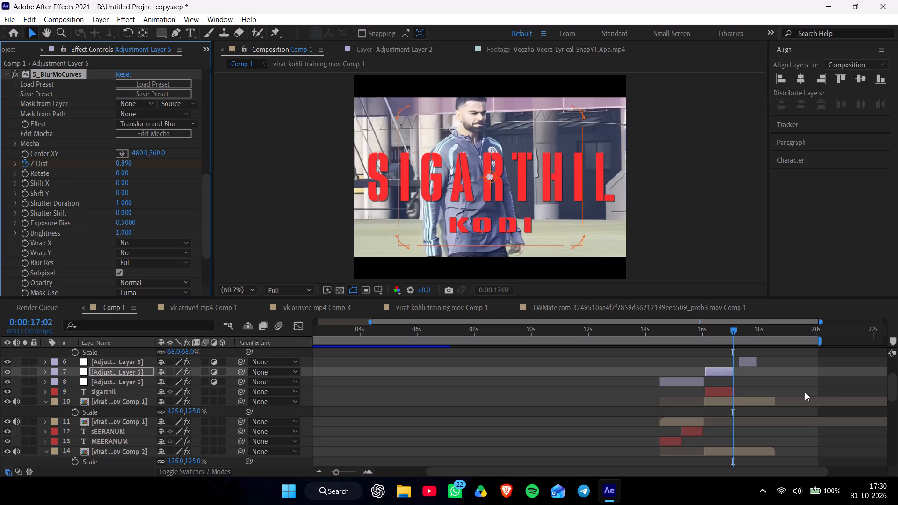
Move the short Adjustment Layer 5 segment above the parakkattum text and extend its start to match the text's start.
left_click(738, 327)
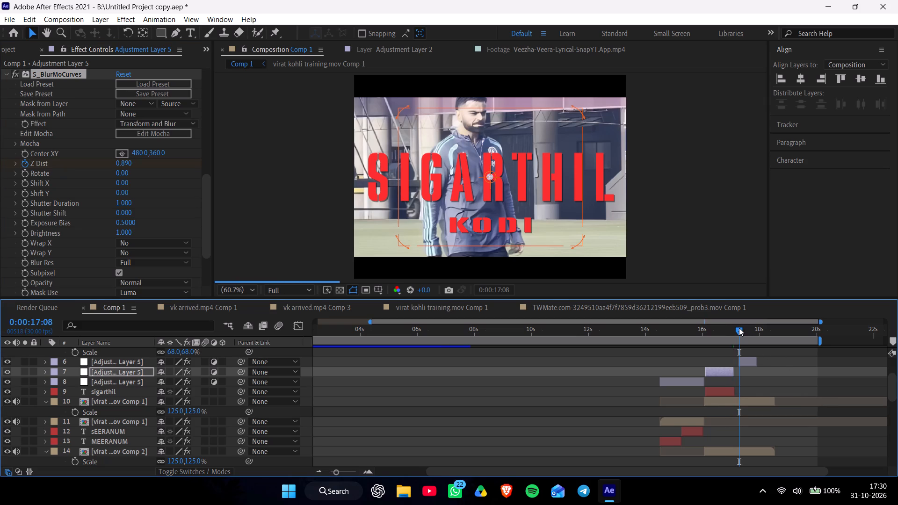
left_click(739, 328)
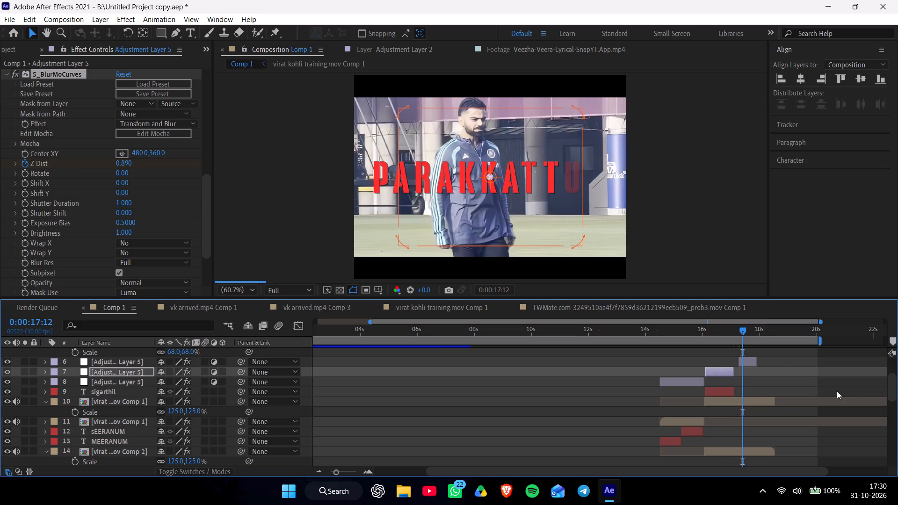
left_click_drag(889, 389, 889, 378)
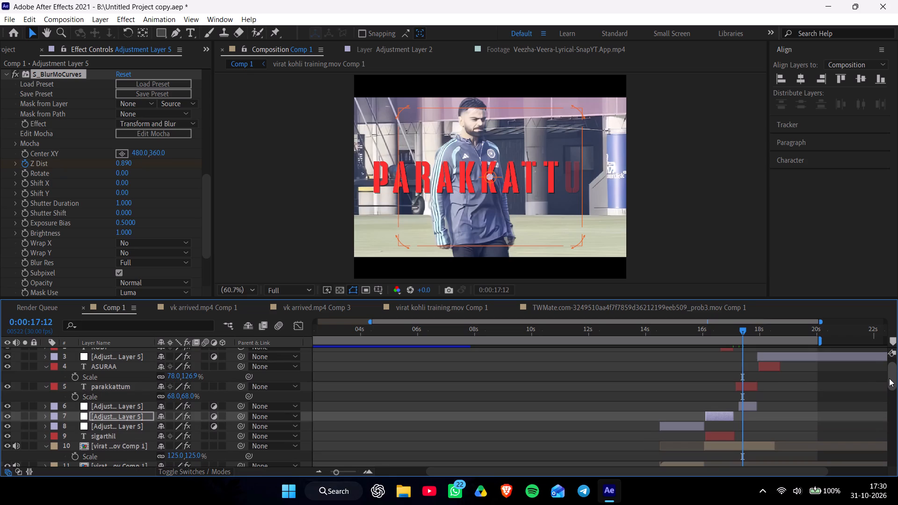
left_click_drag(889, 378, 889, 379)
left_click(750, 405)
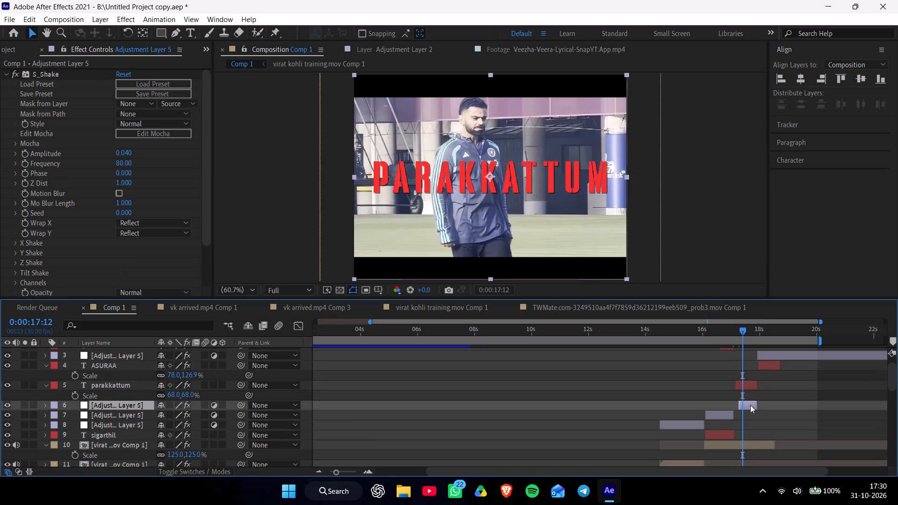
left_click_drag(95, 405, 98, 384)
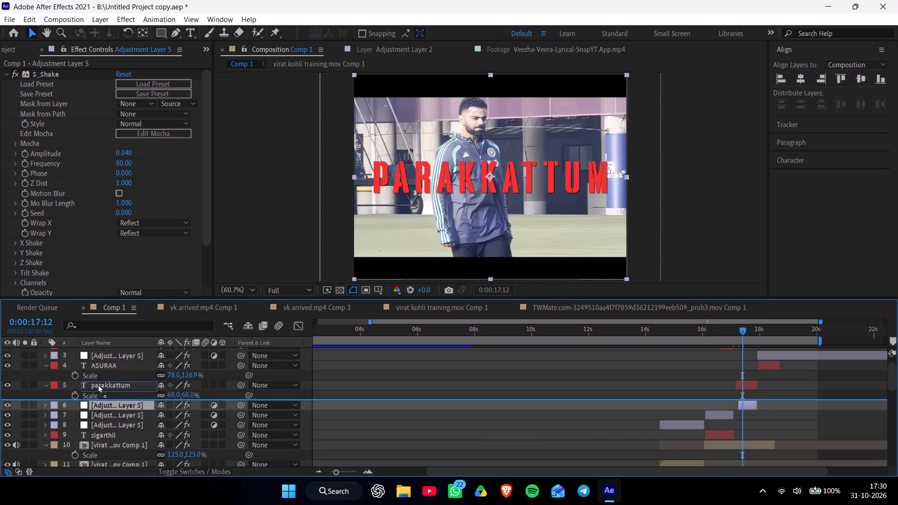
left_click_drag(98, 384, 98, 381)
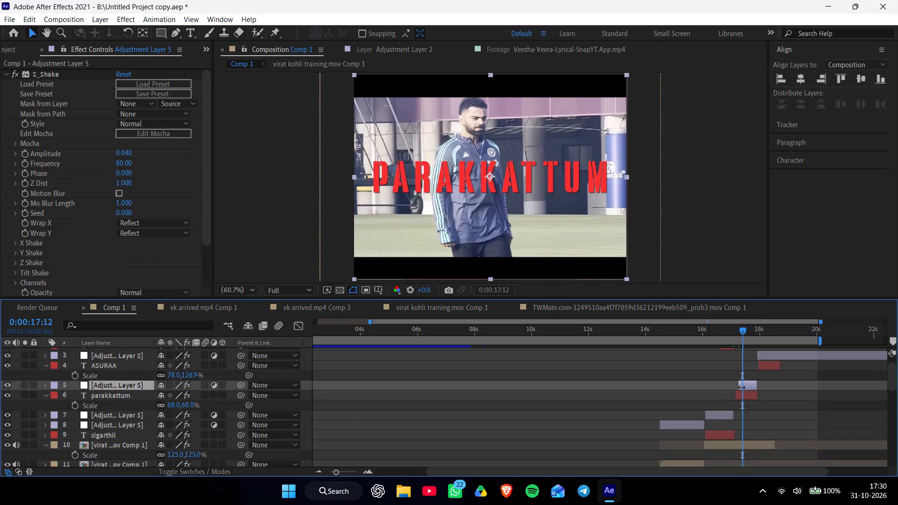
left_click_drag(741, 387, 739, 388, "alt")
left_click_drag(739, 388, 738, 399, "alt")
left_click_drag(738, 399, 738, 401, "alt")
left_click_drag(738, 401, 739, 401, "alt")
Delete the short Adjustment Layer 5 segment above the parakkattum text.
left_click(742, 386)
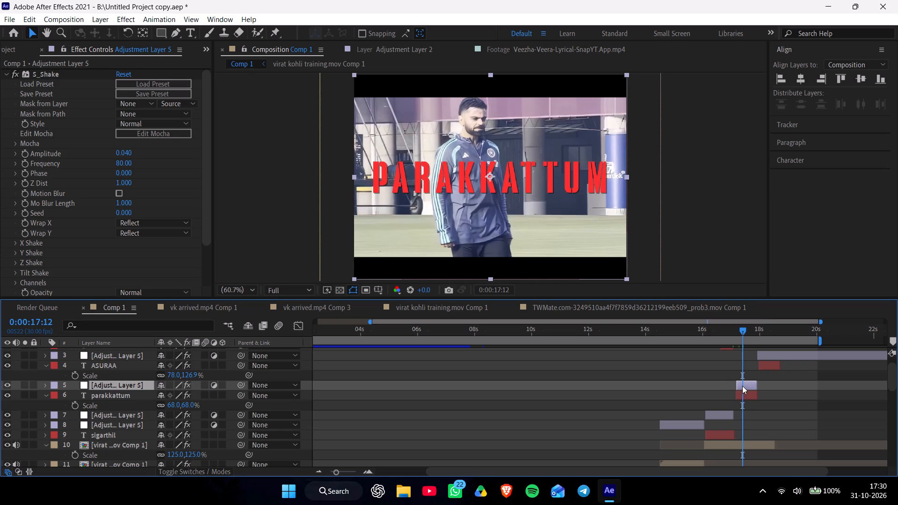
key("Delete")
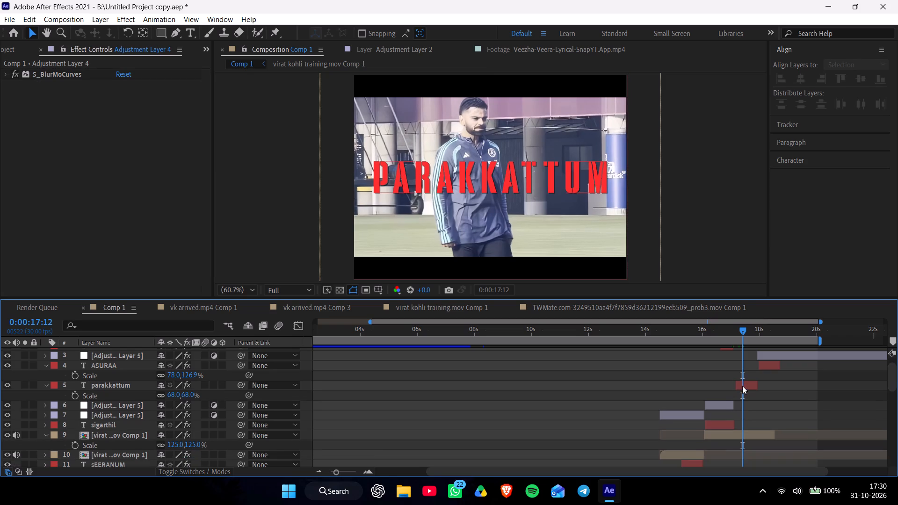
Split the virat kohli training Comp 1 and Comp 2 segments at 0:00:17:05, where the parakkattum text starts.
left_click_drag(735, 329, 735, 333)
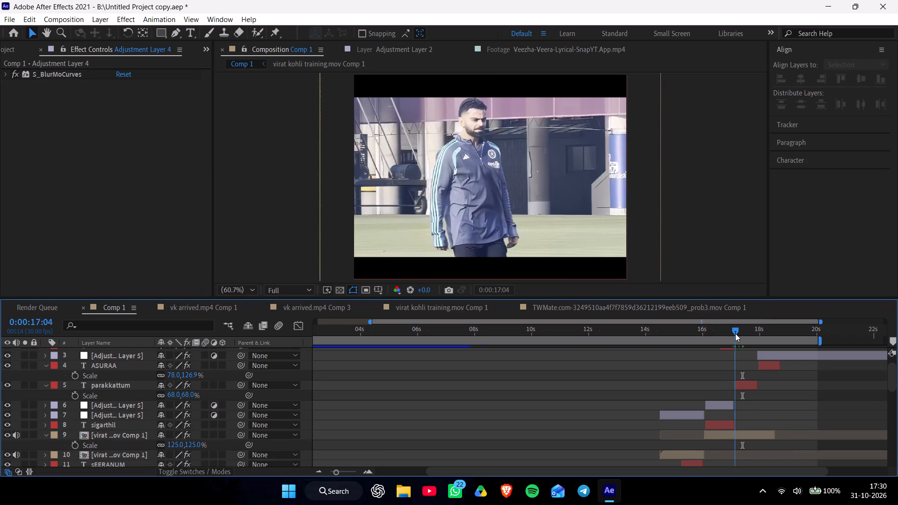
left_click_drag(735, 333, 736, 335)
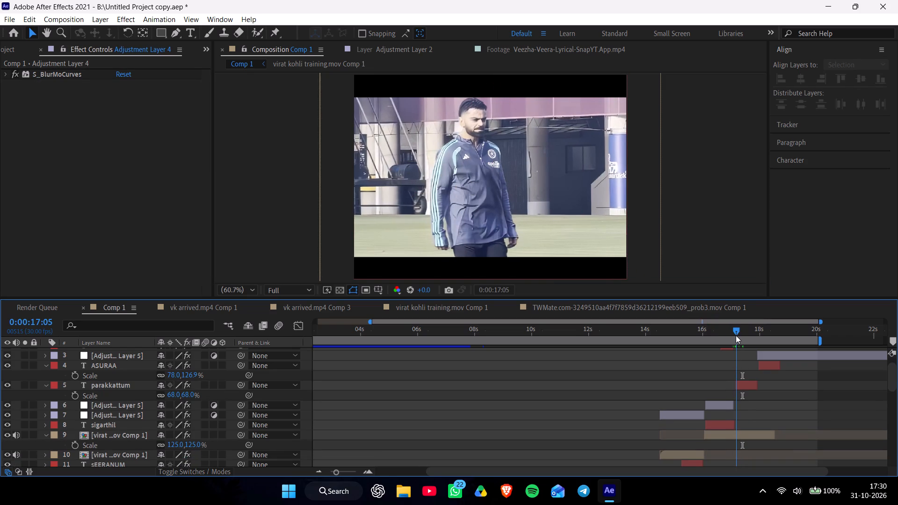
left_click_drag(736, 335, 736, 336)
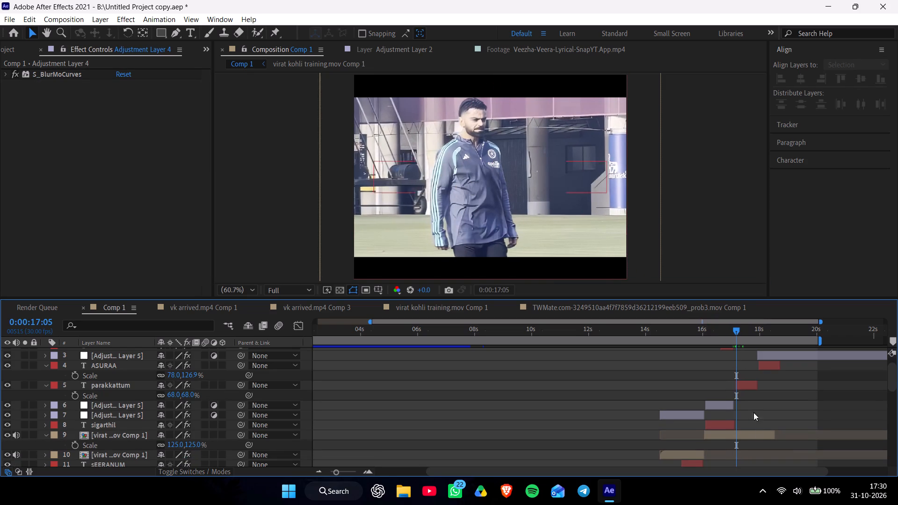
left_click(755, 436)
left_click_drag(894, 377, 894, 399)
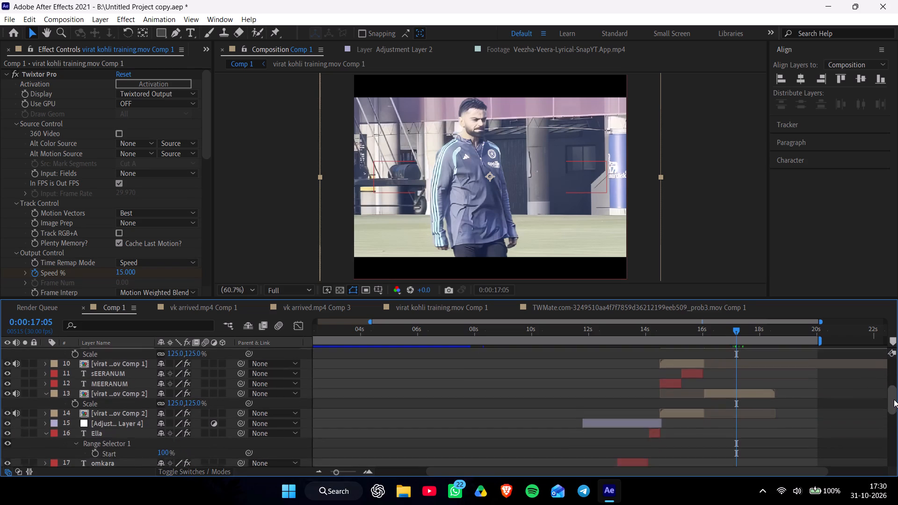
left_click_drag(894, 399, 886, 393)
left_click(760, 419, "ctrl")
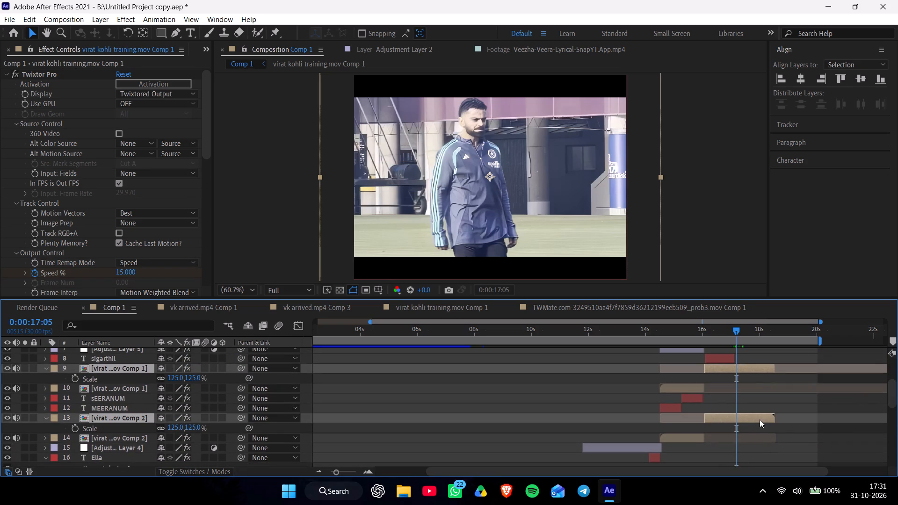
key("ctrl+shift+d")
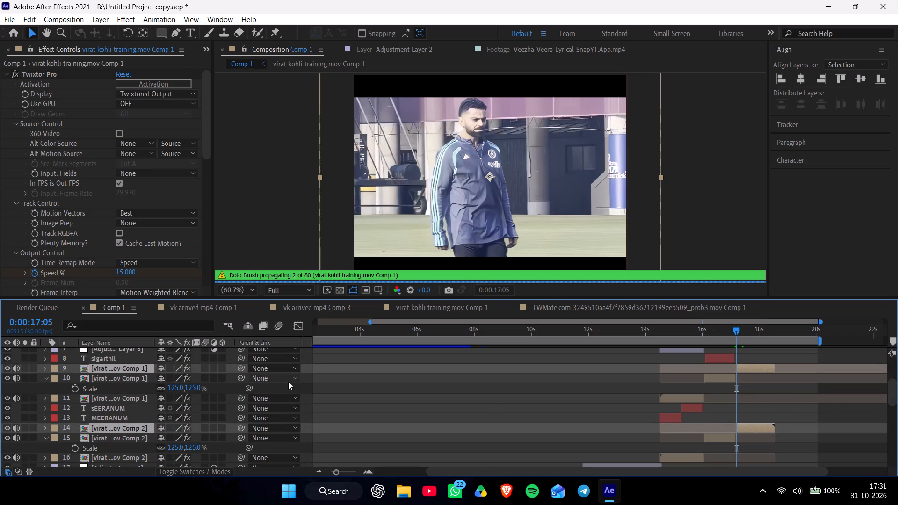
Set the scale of the virat kohli training Comp 1 and Comp 2 segments starting at 0:00:17:05 to 115%.
key("s")
left_click(174, 375)
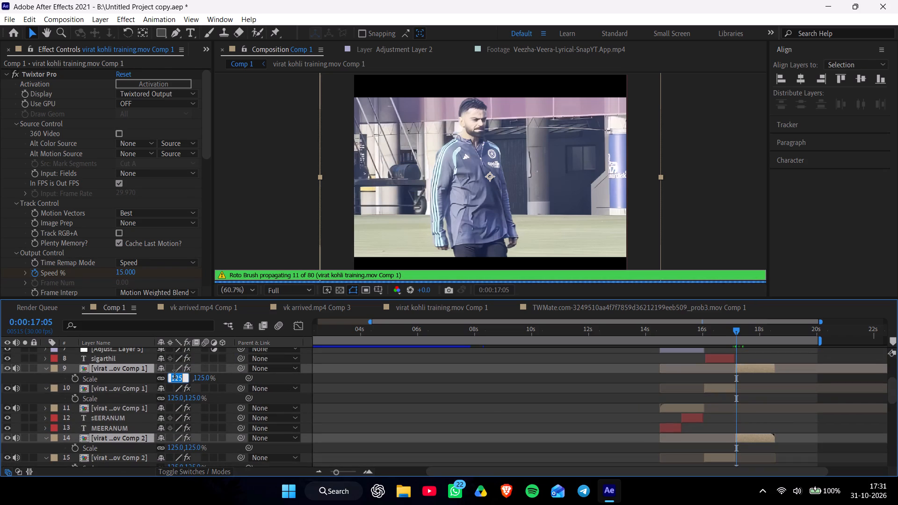
type("115")
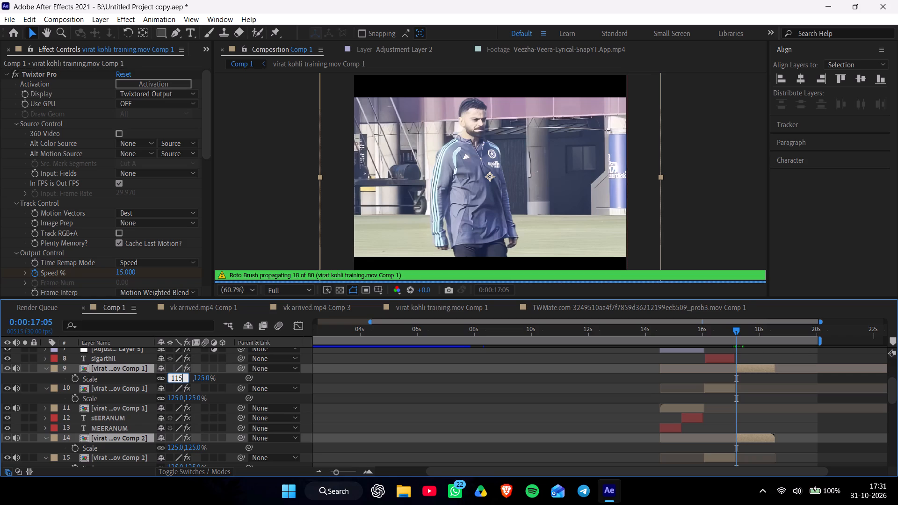
key("Return")
Duplicate the Adjustment Layer 5 segment that spans the sigarthil text and place the copy above the parakkattum text layer.
left_click_drag(891, 391, 889, 372)
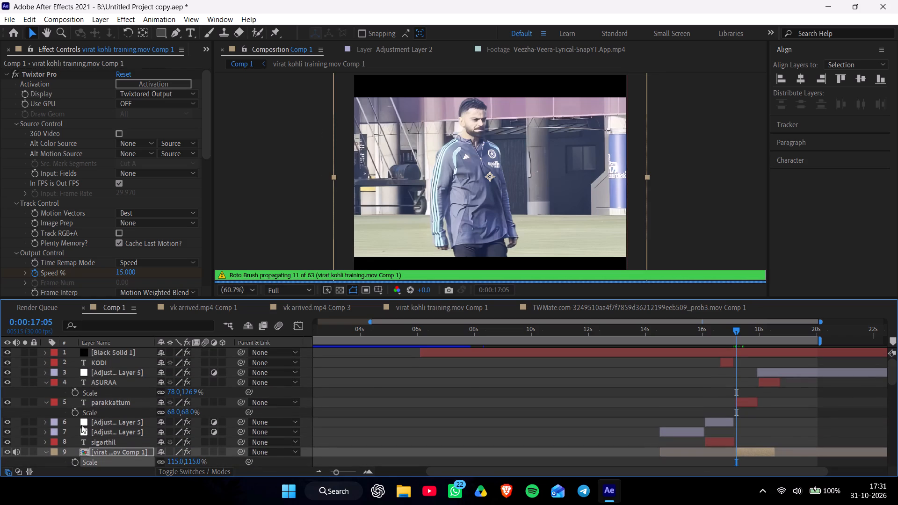
left_click(818, 398)
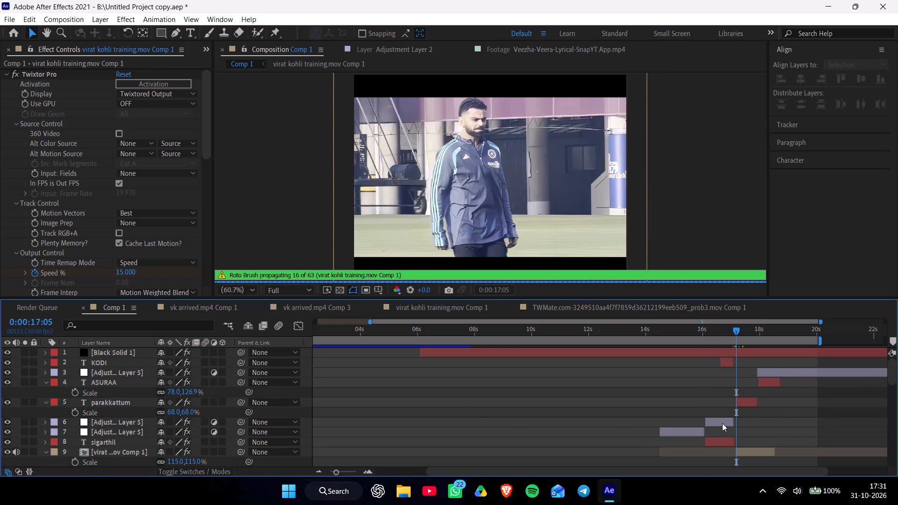
left_click(724, 420)
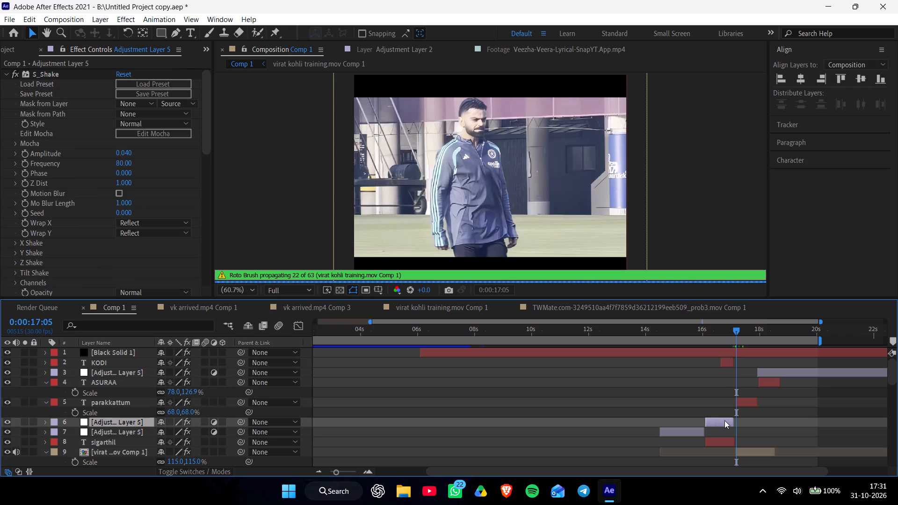
key("ctrl+d")
left_click_drag(139, 424, 143, 407)
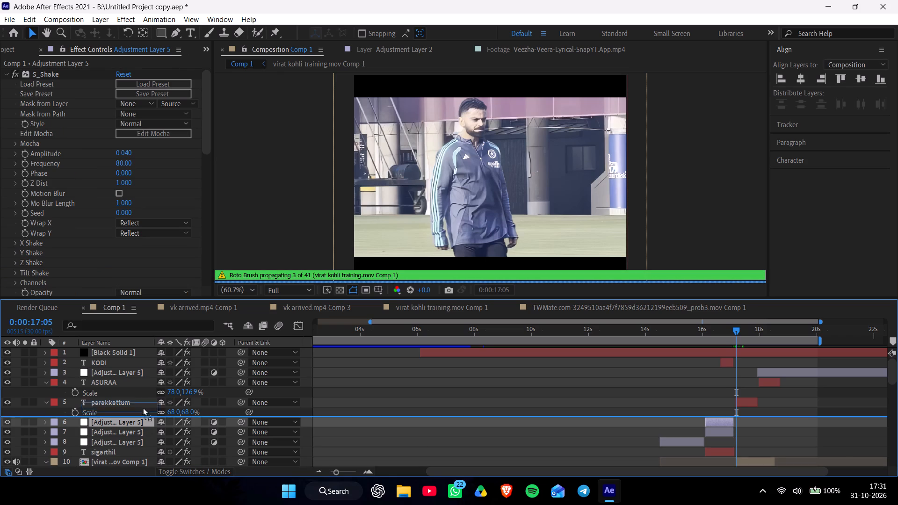
left_click_drag(143, 407, 146, 397)
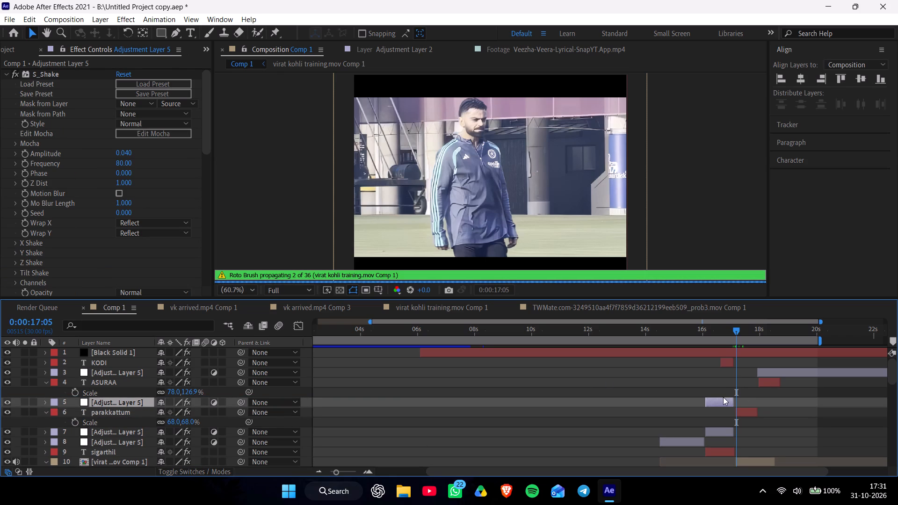
Shift the duplicated Adjustment Layer 5 segment to start at 0:00:17:05 and trim its end to match the parakkattum text.
left_click_drag(722, 401, 752, 414)
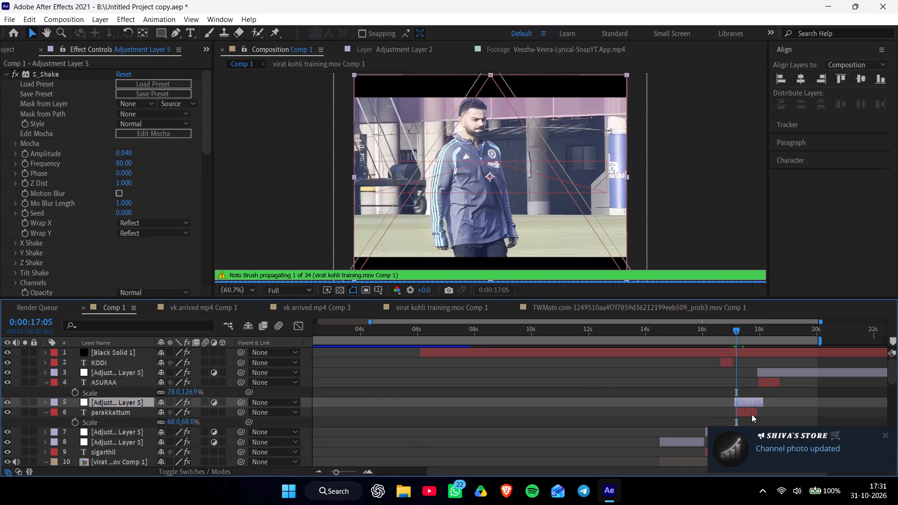
left_click_drag(752, 414, 753, 414)
left_click_drag(762, 405, 758, 410, "alt")
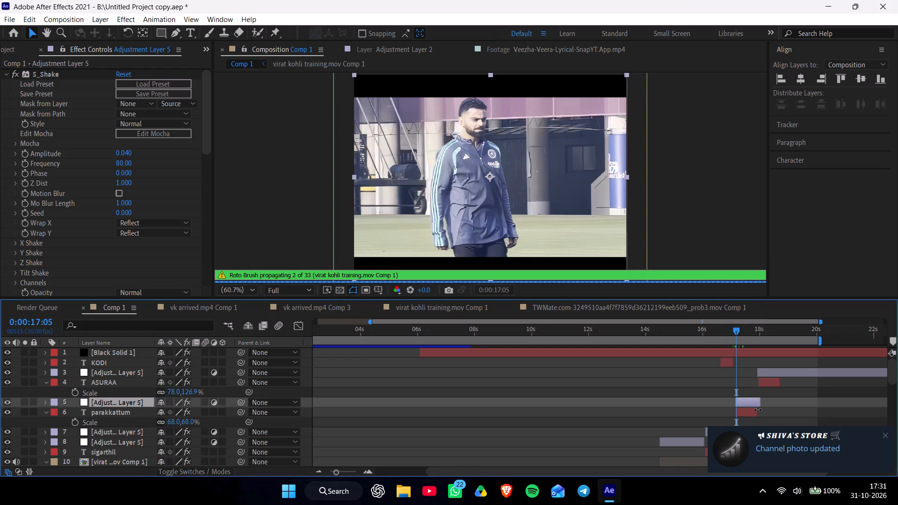
left_click_drag(758, 410, 754, 419, "alt")
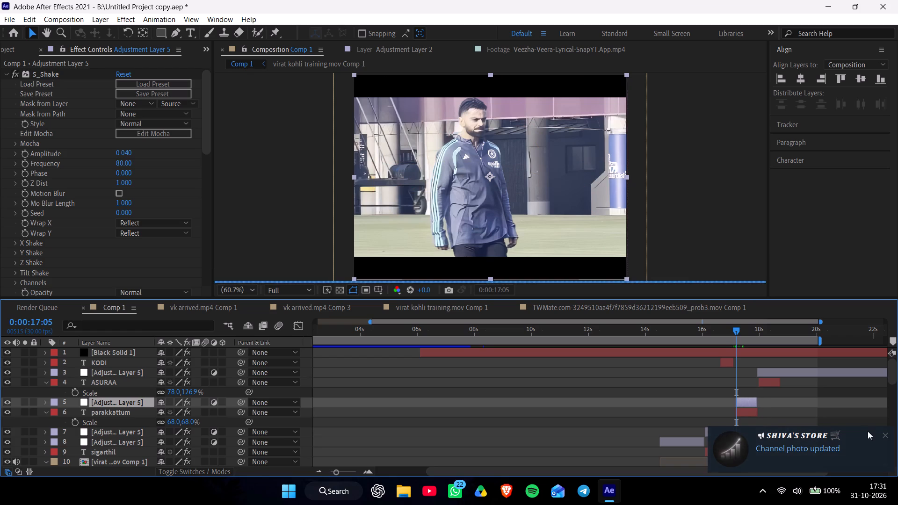
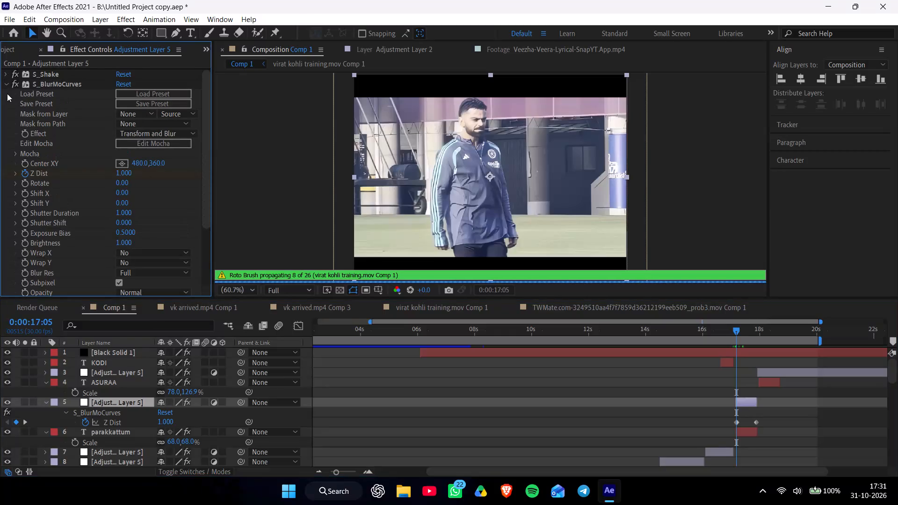
Clear the S_BlurMoCurves Z Dist keyframes on the Adjustment Layer 5 copy above parakkattum and keyframe Z Dist at 0.890 at 0:00:17:05.
left_click(27, 173)
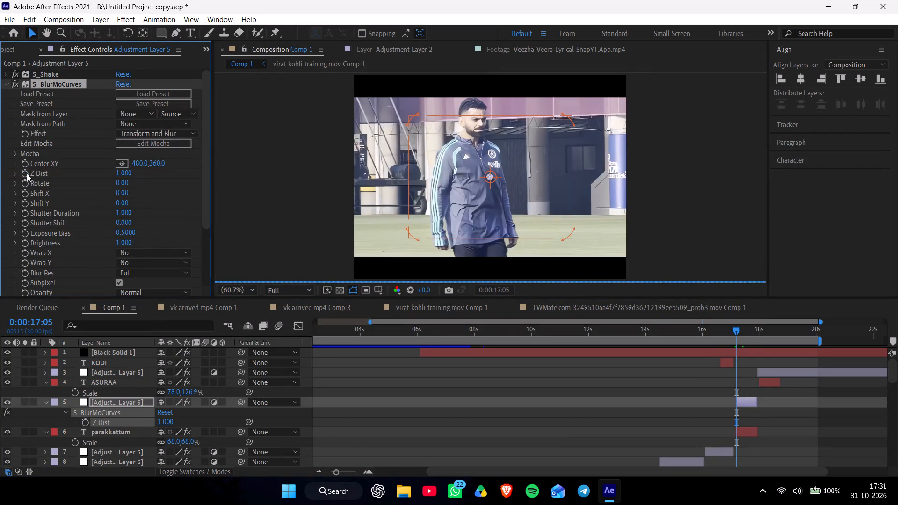
left_click(27, 173)
left_click(126, 176)
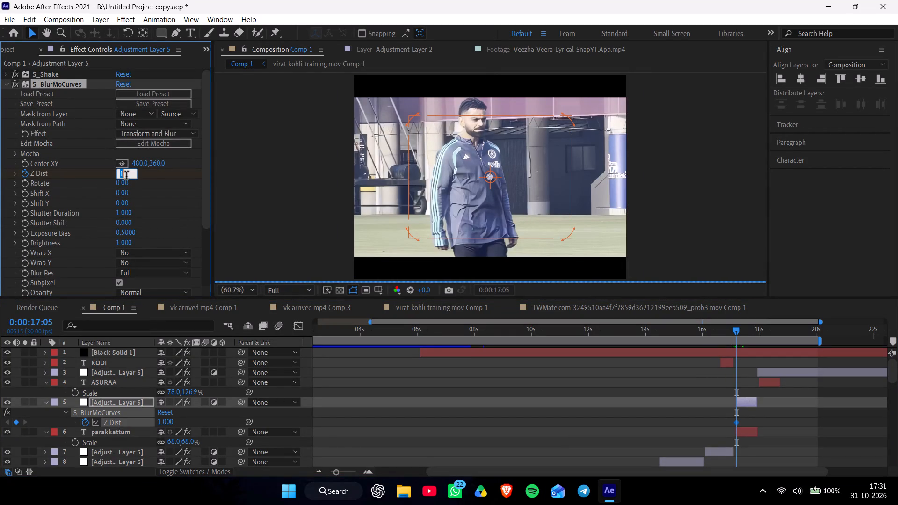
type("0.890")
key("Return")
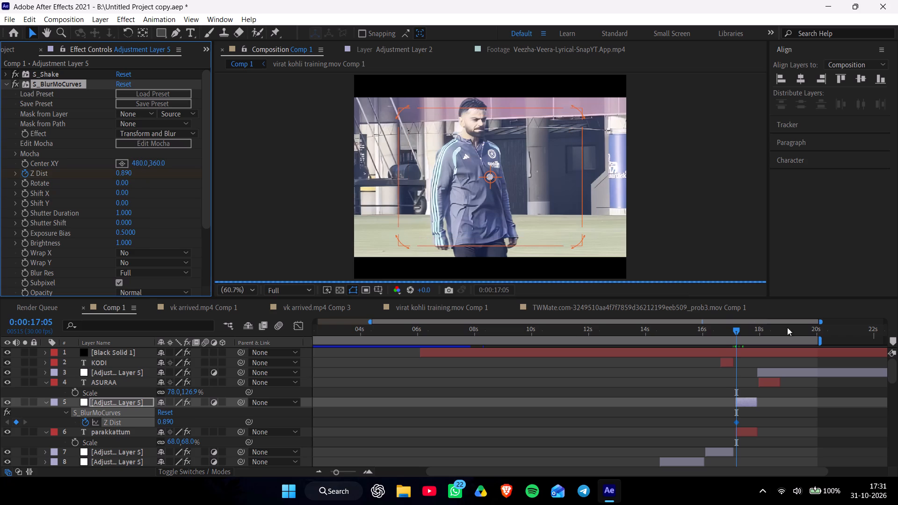
Move the current time to 0:00:17:26, at the end of the parakkattum adjustment layer segment.
left_click(754, 328)
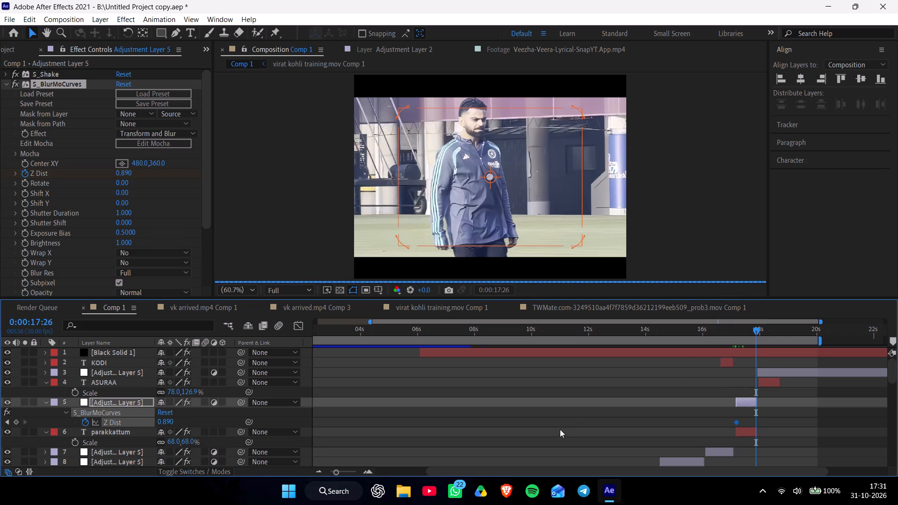
scroll(535, 445, "up", 2)
Switch to File Explorer and look through the quick access folders and recent files on the Home page.
left_click(407, 492)
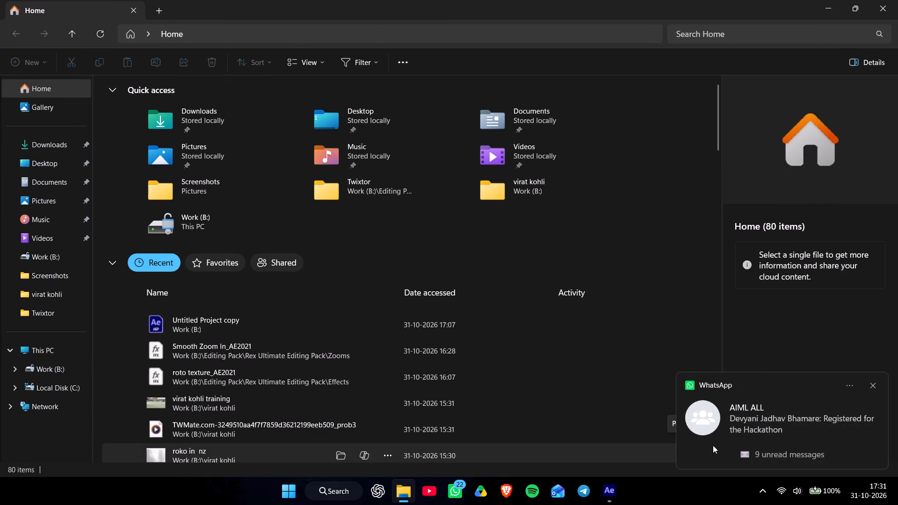
scroll(750, 504, "up", 2)
scroll(771, 502, "down", 1)
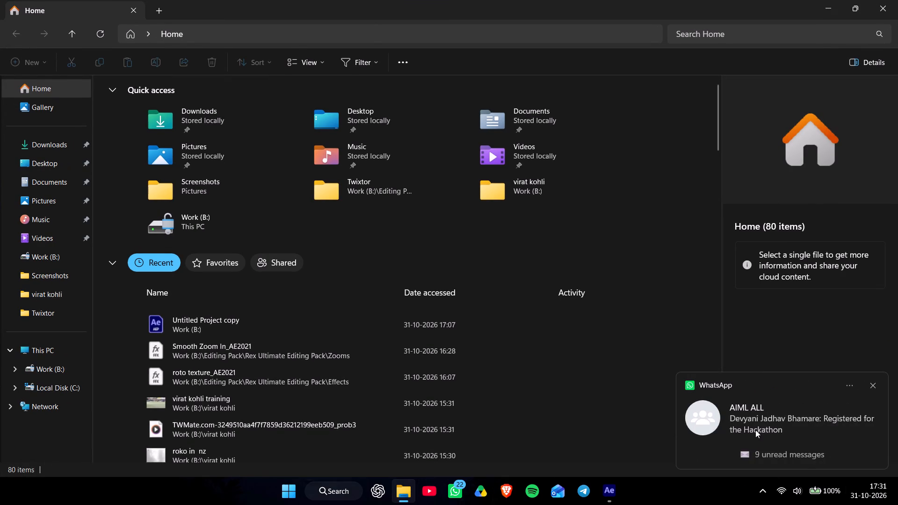
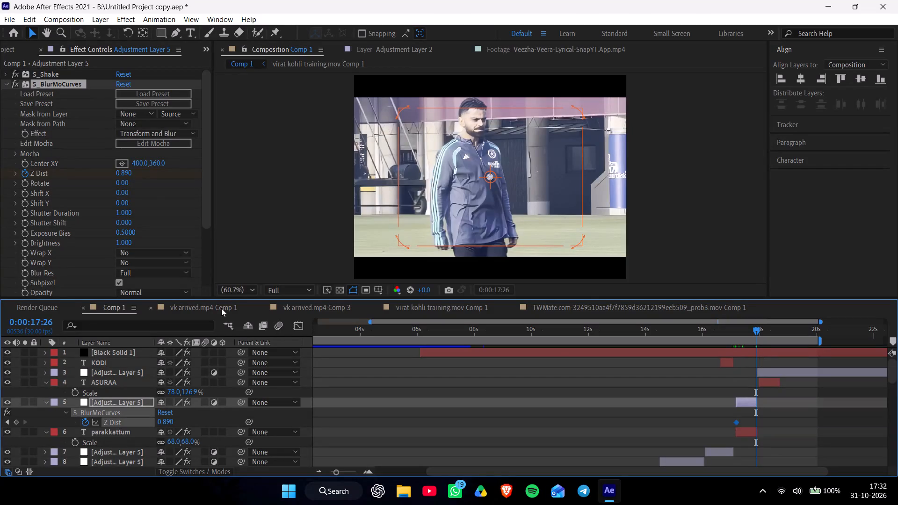
Keyframe the S_BlurMoCurves Z Dist at 1 at 0:00:17:26 on the Adjustment Layer 5 segment above the parakkattum text.
left_click(126, 171)
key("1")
key("Return")
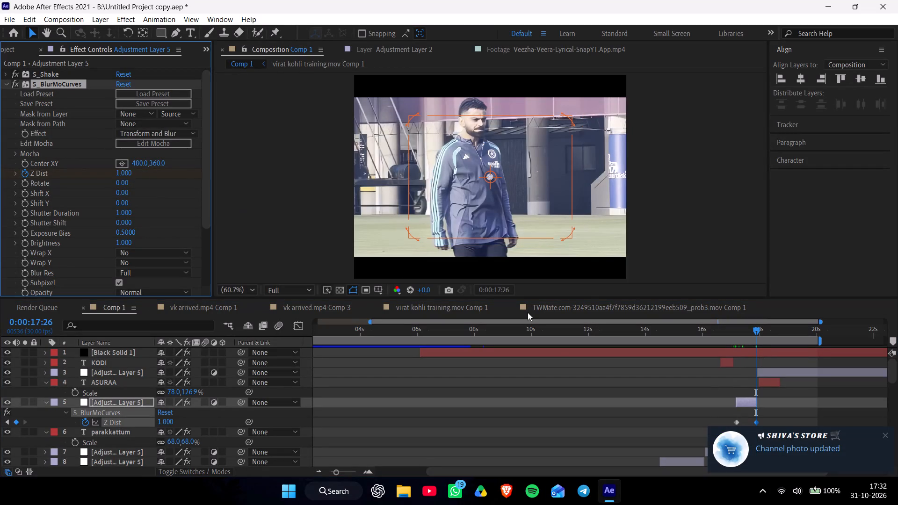
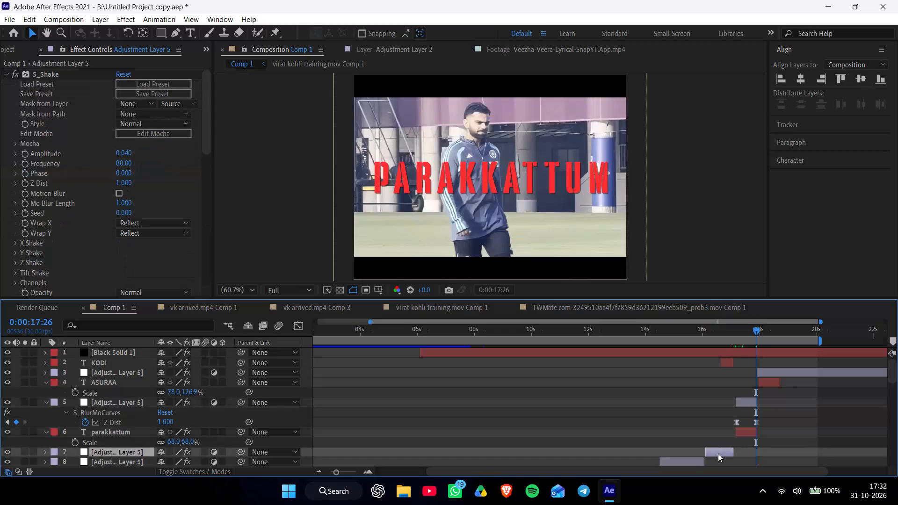
Apply Easy Ease to both S_BlurMoCurves Z Dist keyframes of the Adjustment Layer 5 segment over the sigarthil text.
key("u")
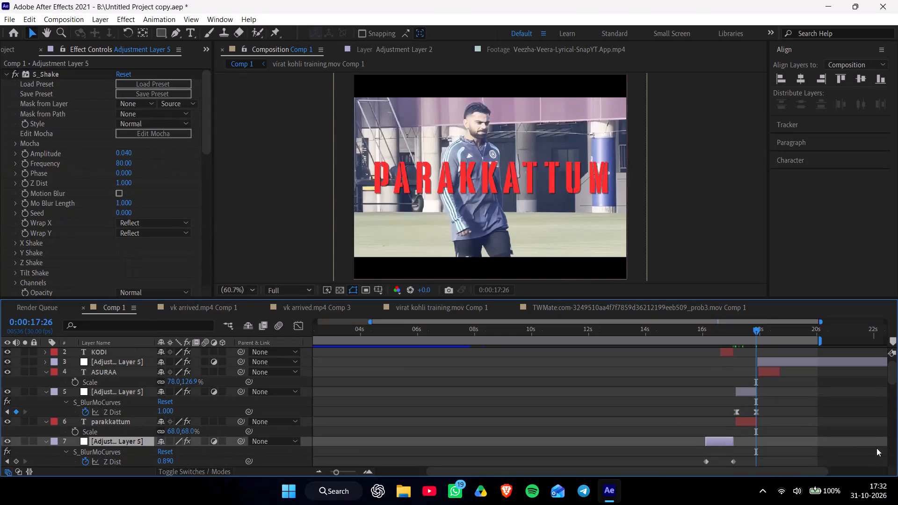
left_click_drag(746, 459, 688, 464)
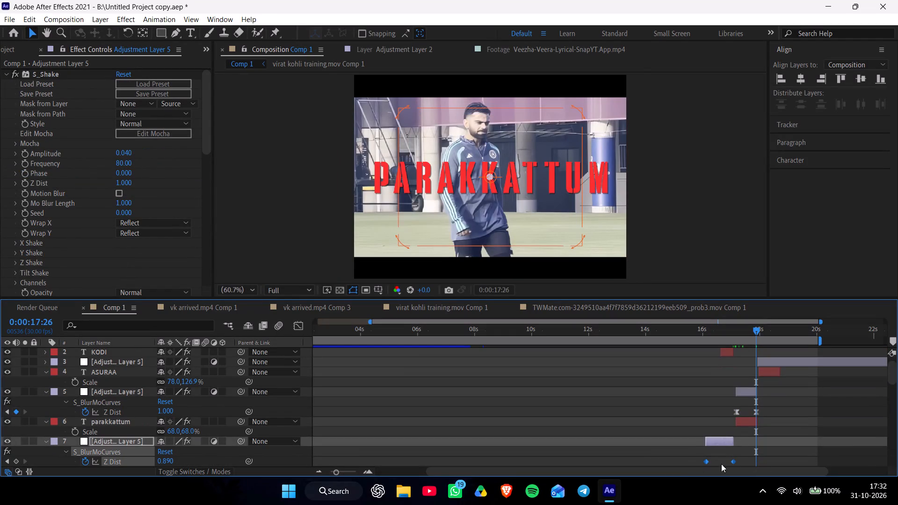
key("F9")
Apply Easy Ease to both Z Dist keyframes of the Adjustment Layer 5 segment spanning the MEERANUM and sEERANUM texts.
left_click_drag(894, 371, 893, 386)
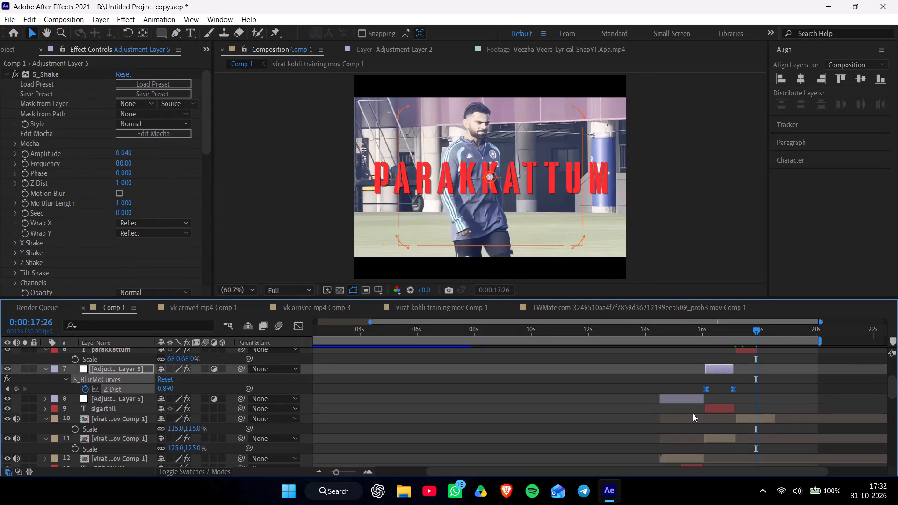
left_click(682, 401)
key("u")
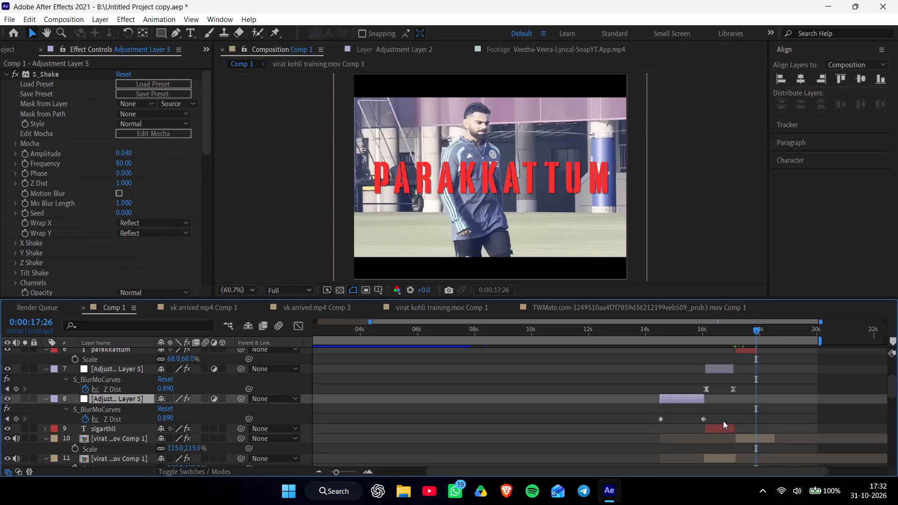
left_click_drag(719, 416, 646, 427)
key("F9")
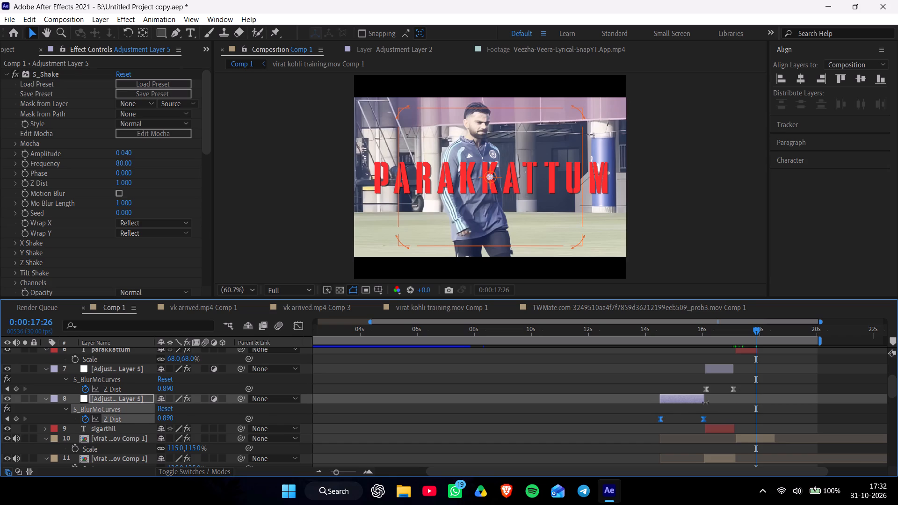
Collapse the revealed keyframe properties of the Adjustment Layer 5 segments over the MEERANUM/sEERANUM, sigarthil and parakkattum texts.
key("u")
left_click(728, 367)
key("u")
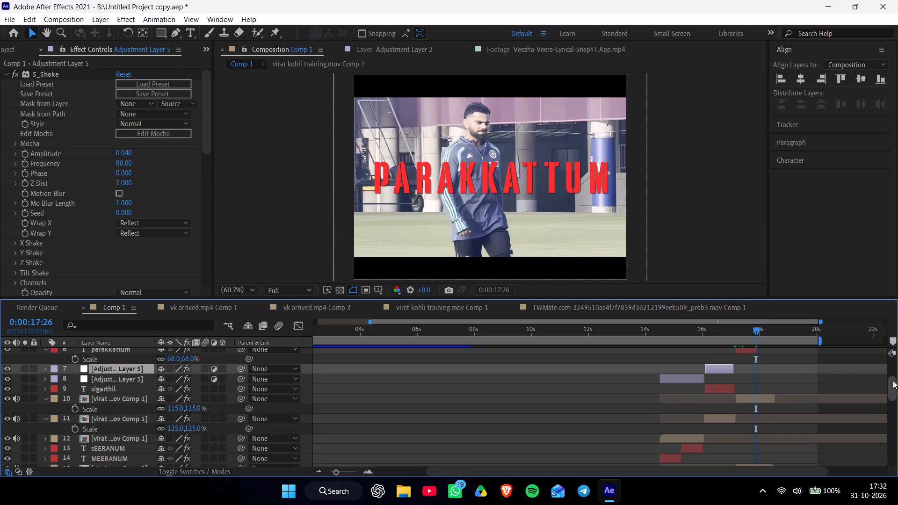
left_click_drag(893, 381, 891, 368)
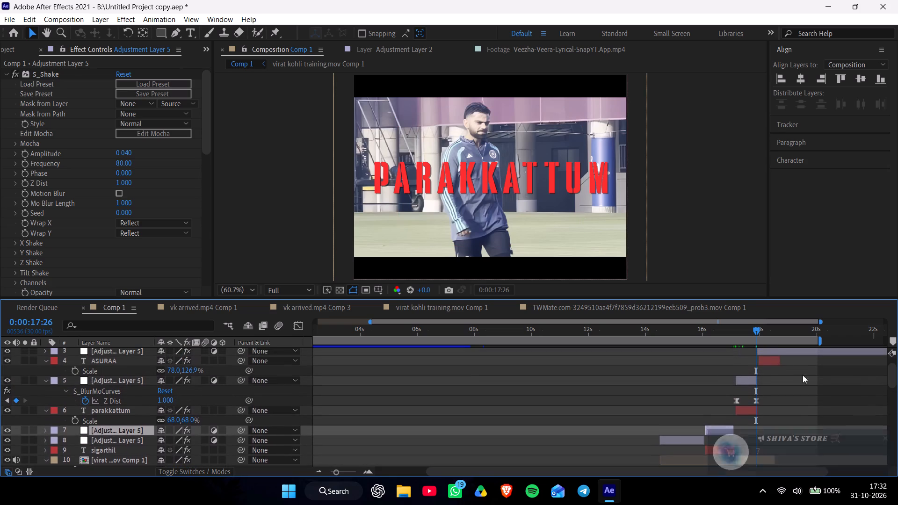
left_click(742, 381)
key("u")
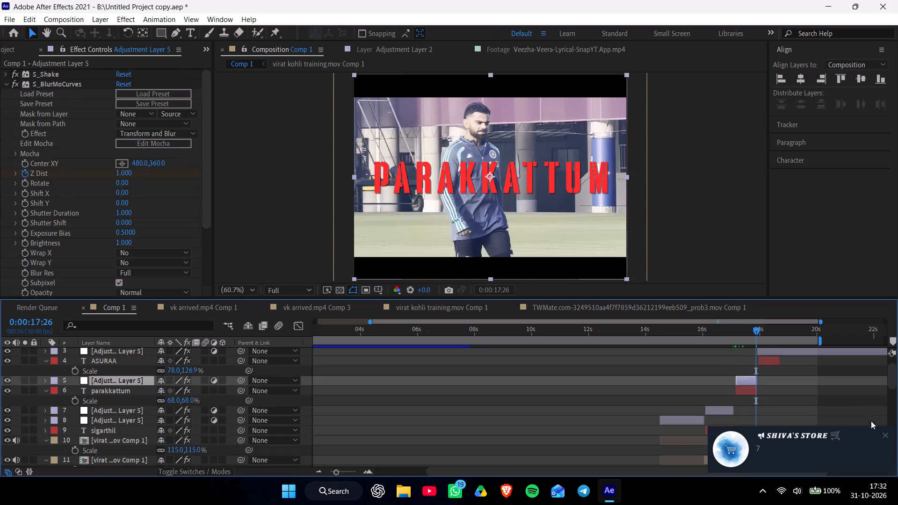
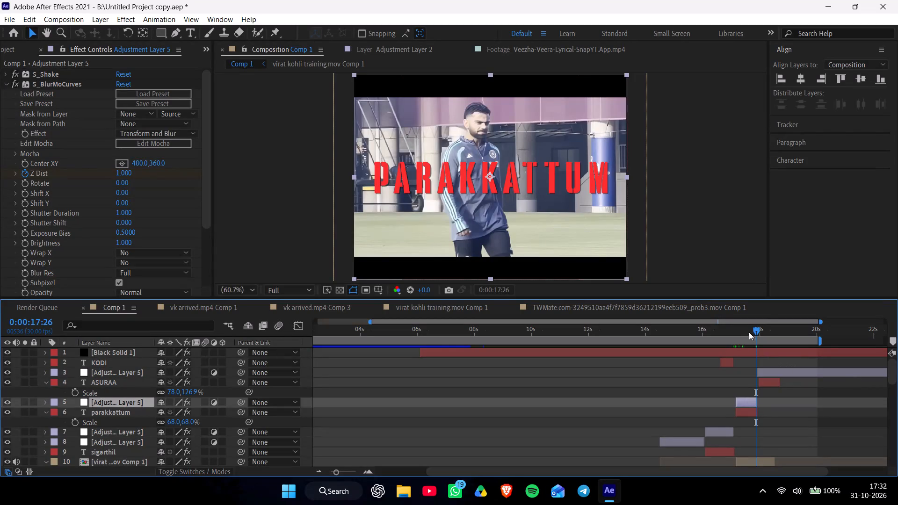
Extend the end of the ASURAA text layer to about 19:18 on the timeline.
left_click(754, 331)
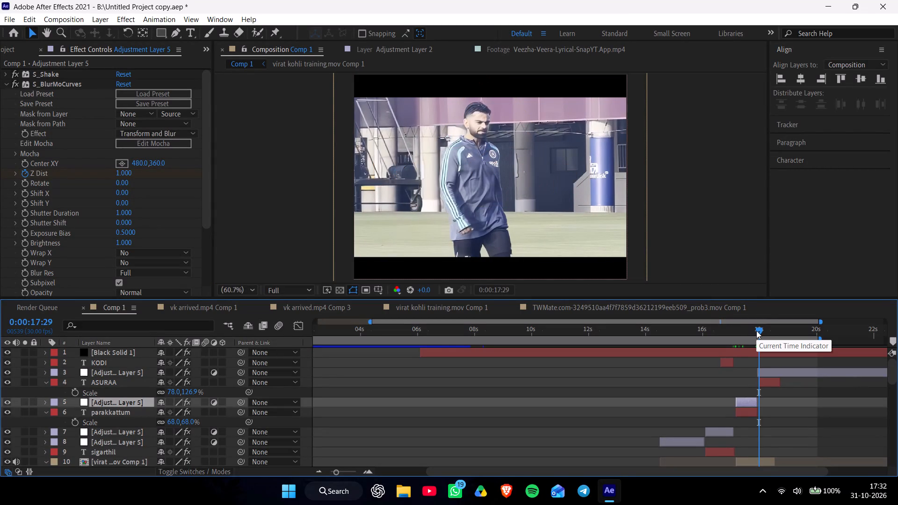
left_click_drag(756, 331, 762, 332)
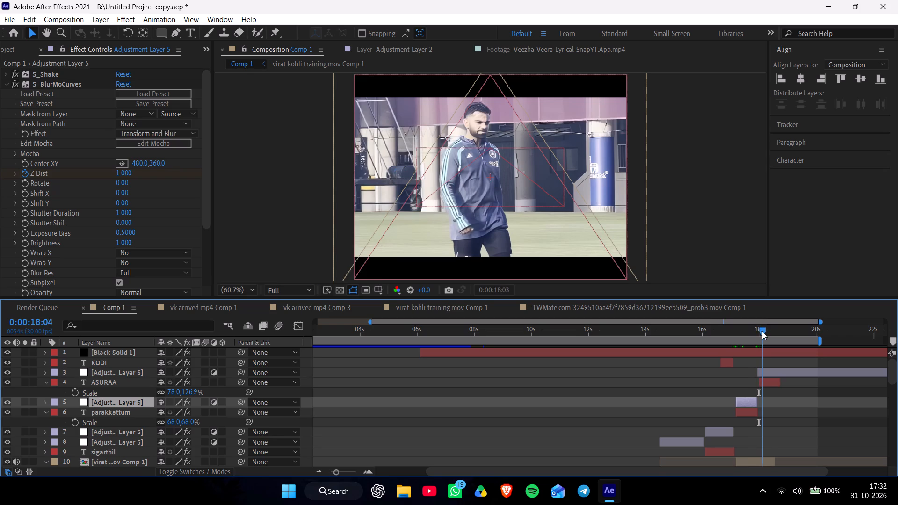
left_click_drag(762, 332, 763, 332)
left_click_drag(763, 331, 756, 332)
left_click(767, 375)
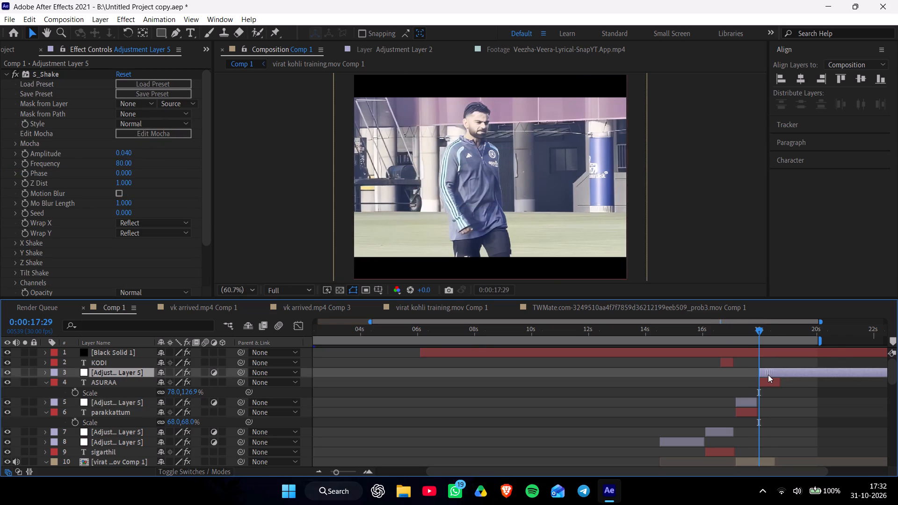
left_click_drag(757, 328, 759, 329)
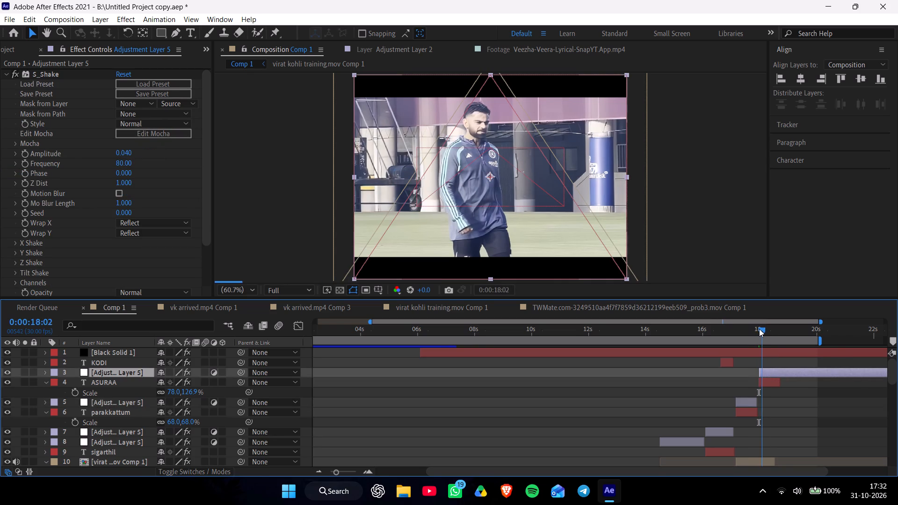
left_click_drag(759, 329, 761, 329)
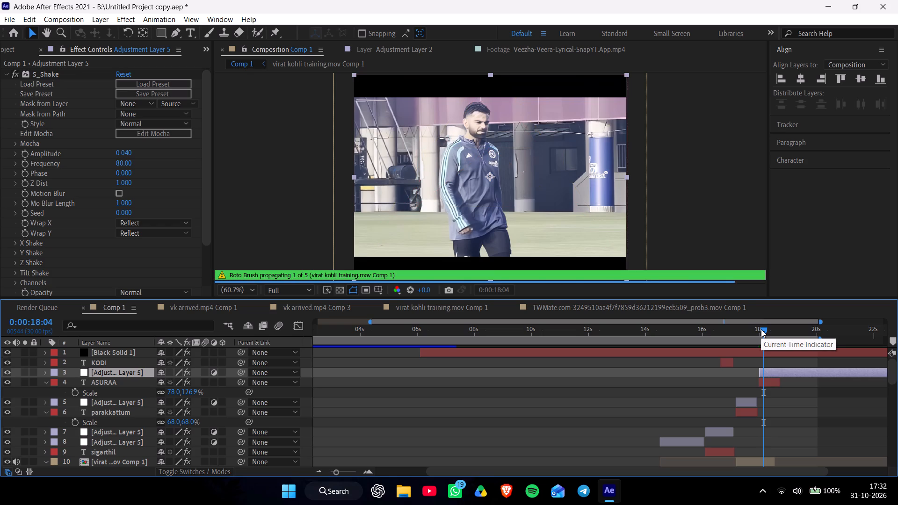
left_click(761, 329)
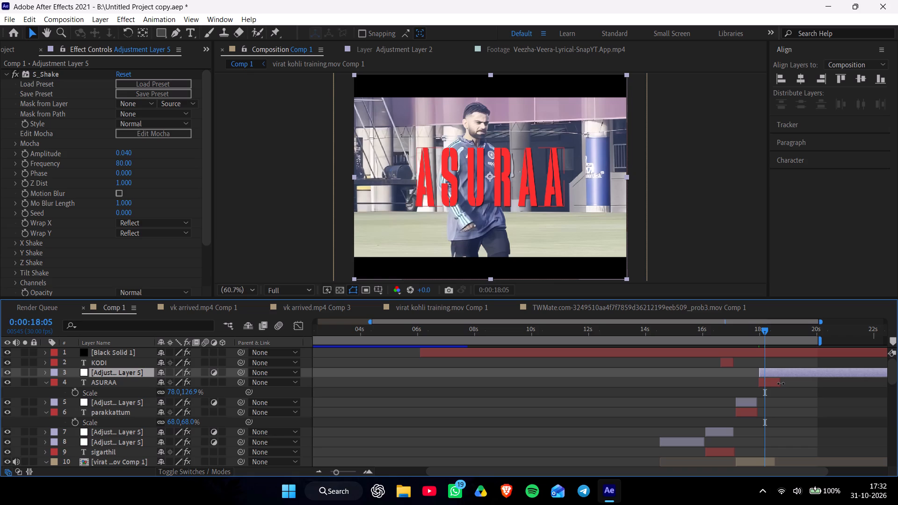
left_click_drag(781, 383, 805, 386, "alt")
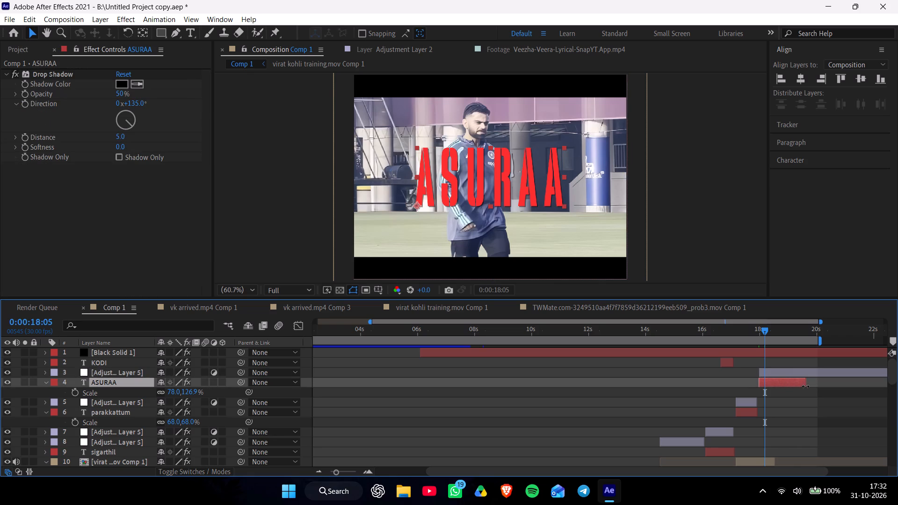
Play back the ASURAA section from 18:05 and scrub through it to check the text and effects.
key("space")
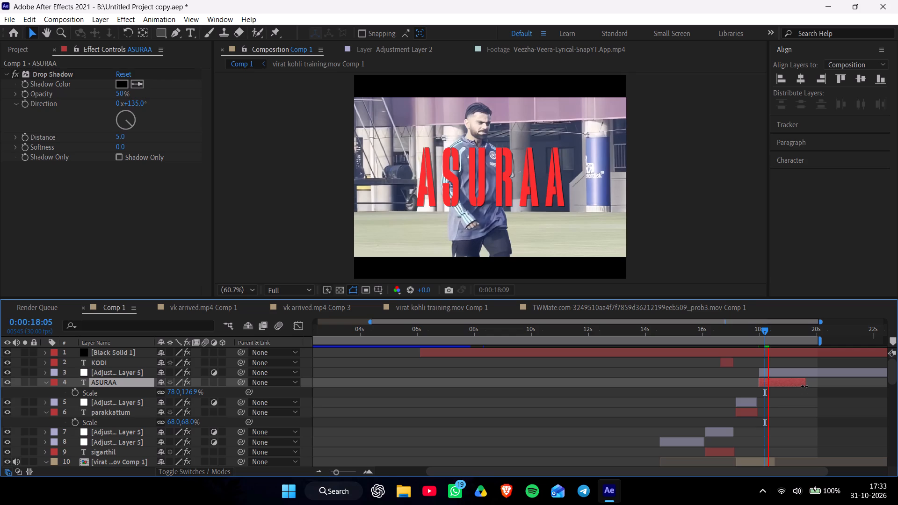
left_click(764, 328)
key("space")
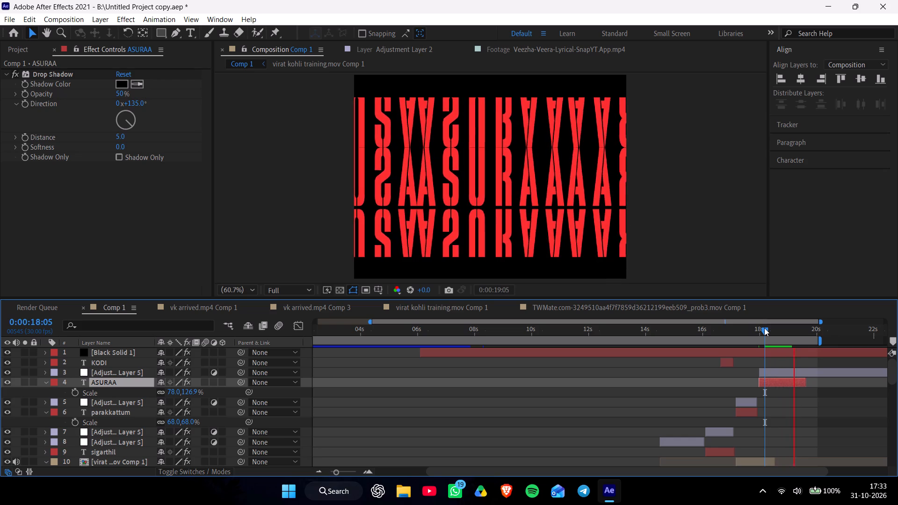
left_click(764, 328)
key("space")
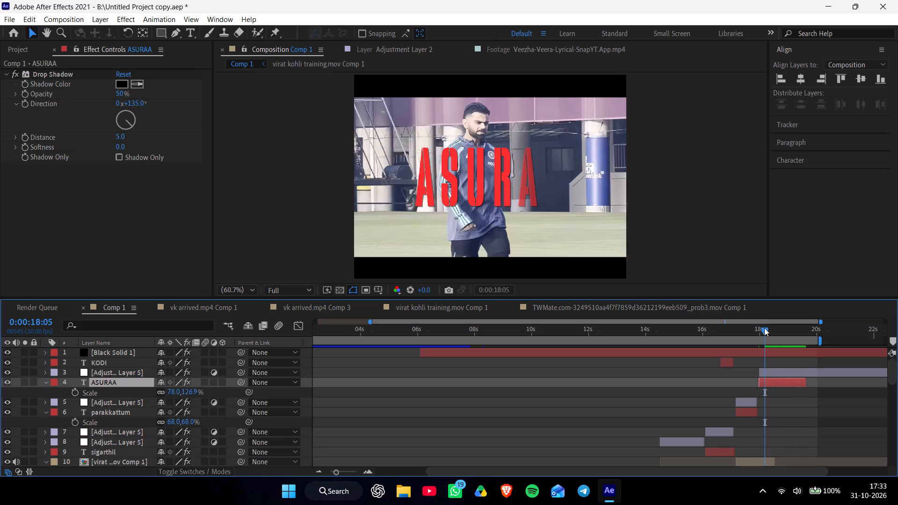
left_click_drag(764, 328, 773, 331)
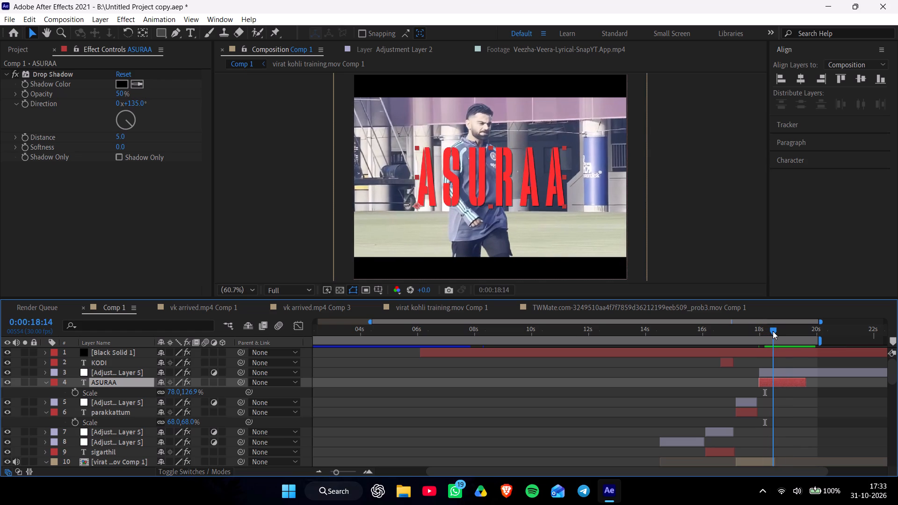
left_click_drag(773, 331, 776, 332)
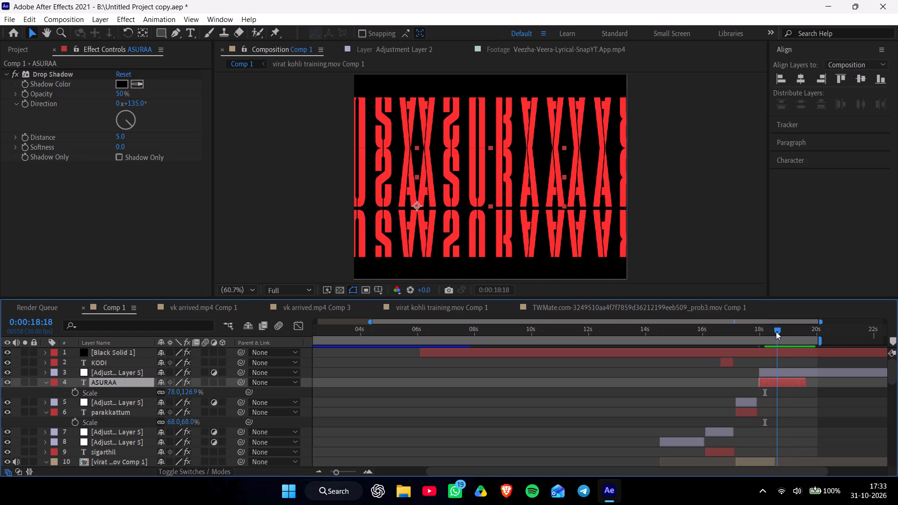
left_click_drag(776, 332, 779, 332)
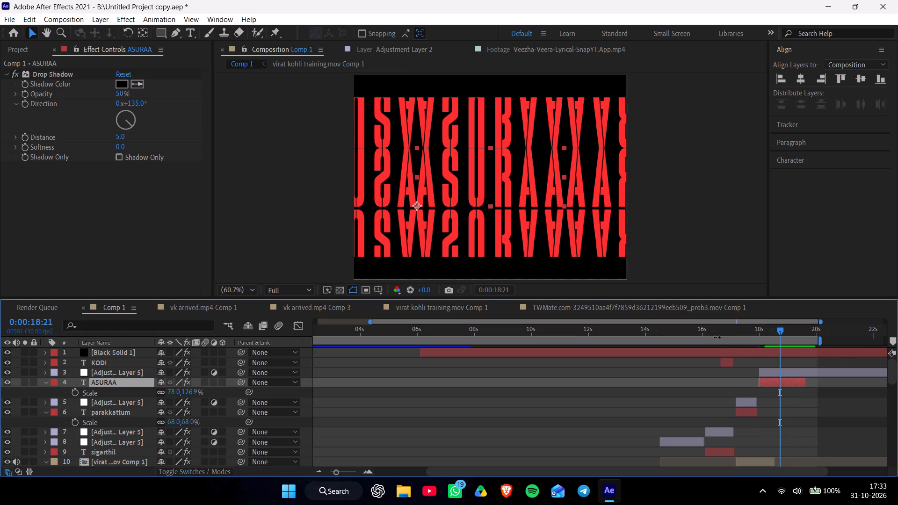
Delete the Black Solid 1 layer and the Adjustment Layer 5 segment over the ASURAA text.
left_click(717, 350)
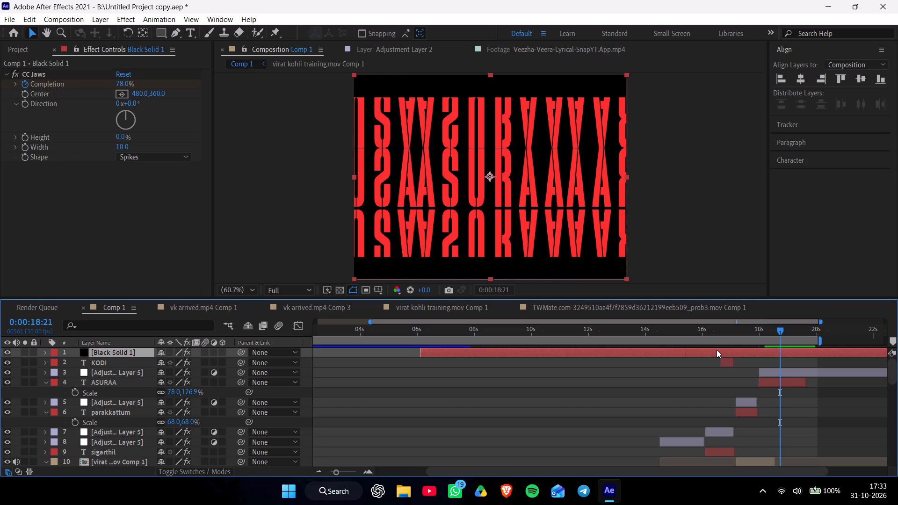
key("Delete")
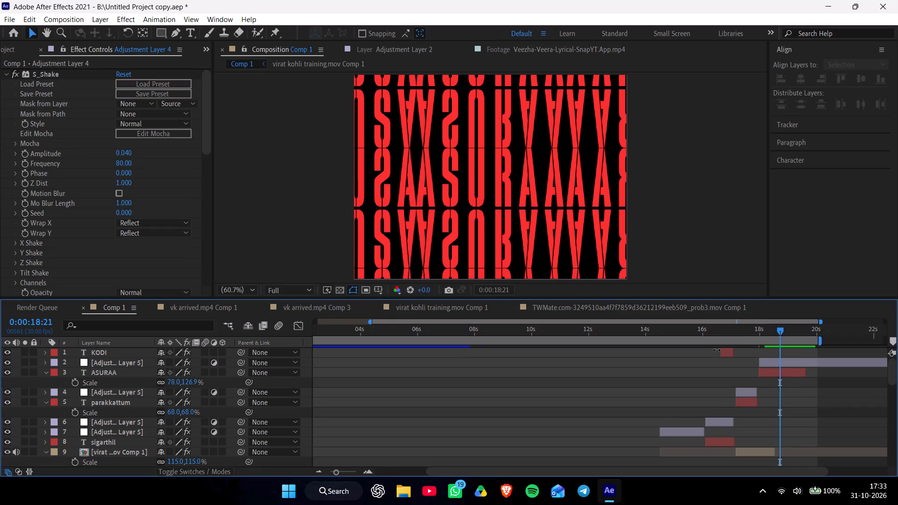
left_click(782, 365)
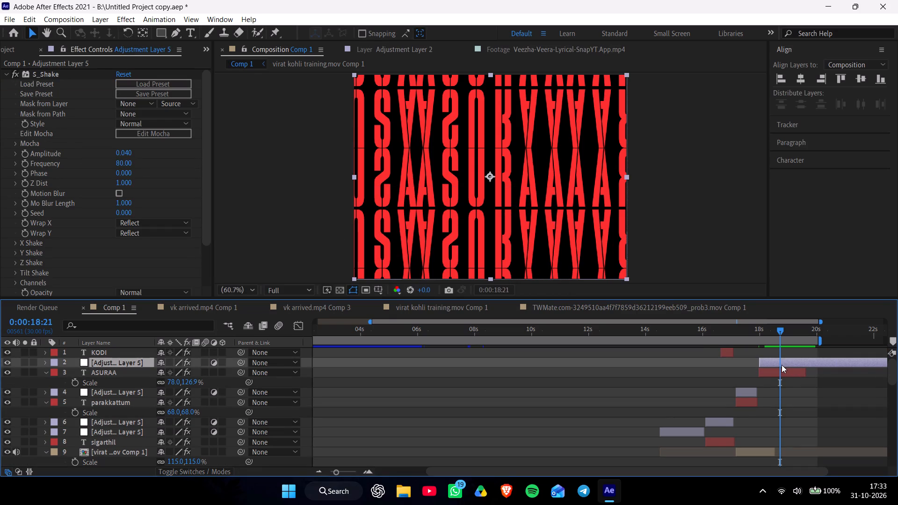
key("Delete")
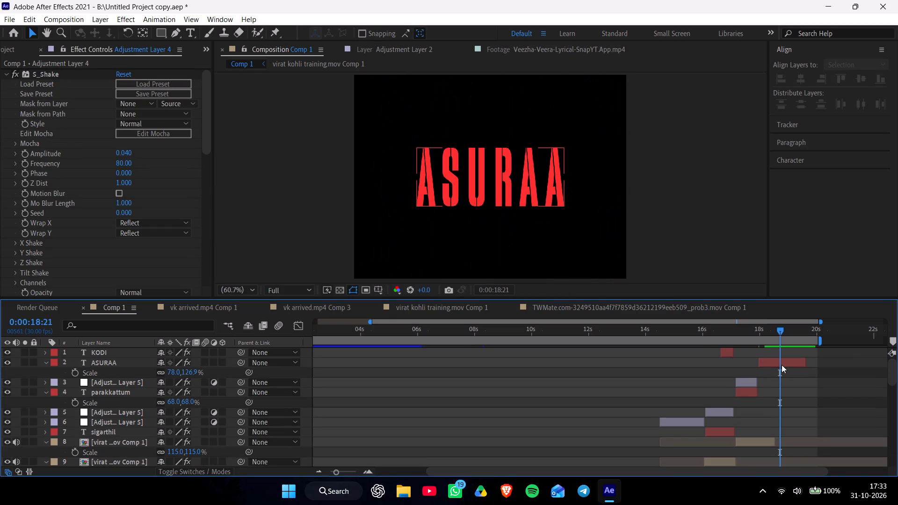
Stretch the ASURAA text vertically to a scale of about 145.1% and centre it horizontally in the composition.
left_click(782, 365)
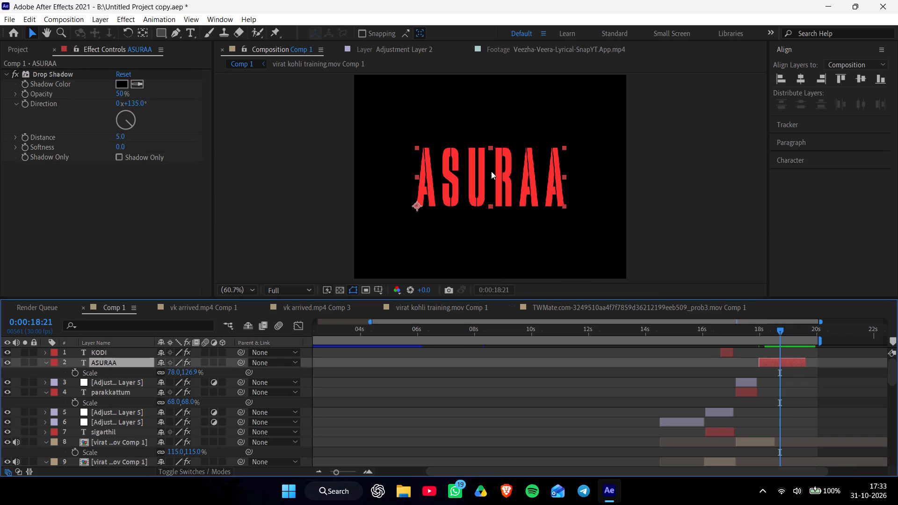
left_click_drag(492, 147, 490, 138)
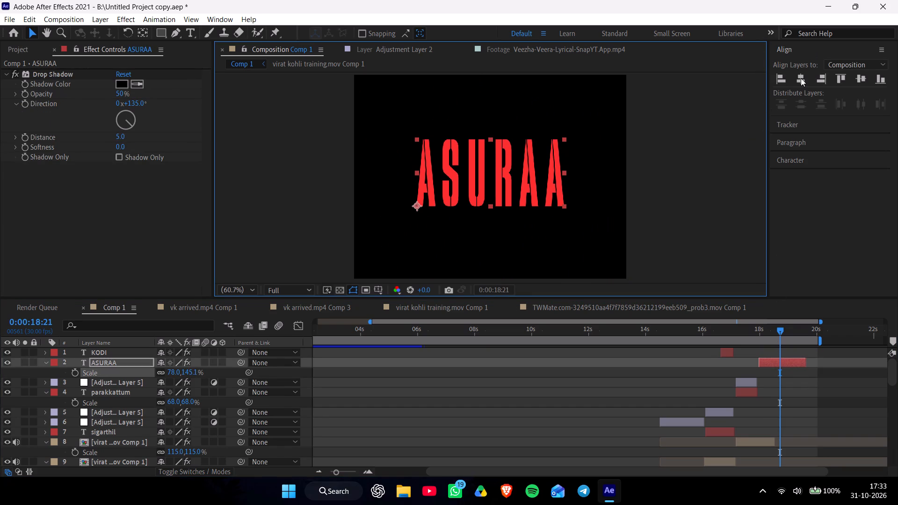
left_click(801, 78)
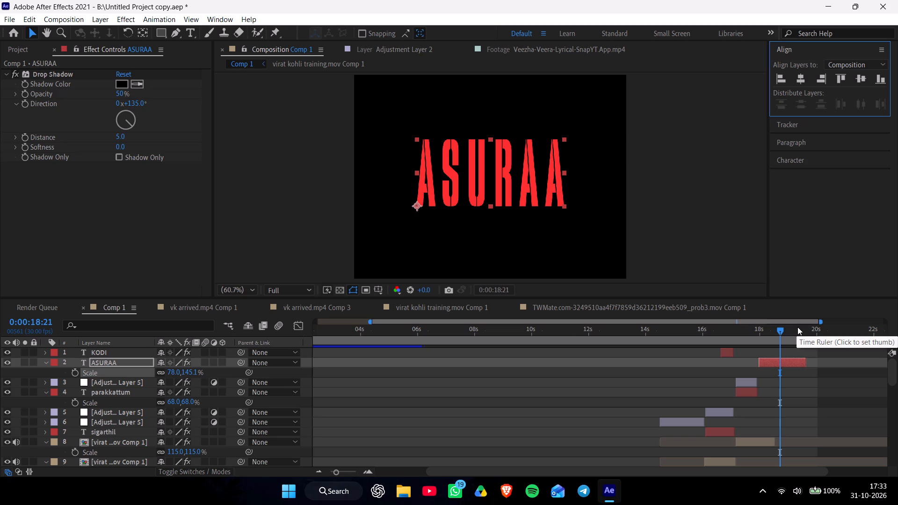
Trim the end of the ASURAA text layer back to about 19:08.
left_click_drag(797, 327, 790, 332)
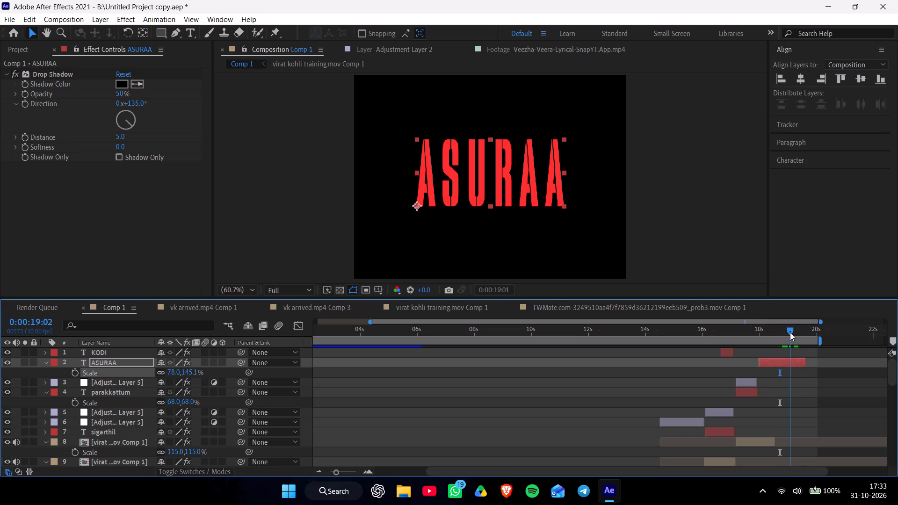
left_click_drag(790, 332, 796, 335)
left_click_drag(806, 361, 800, 369)
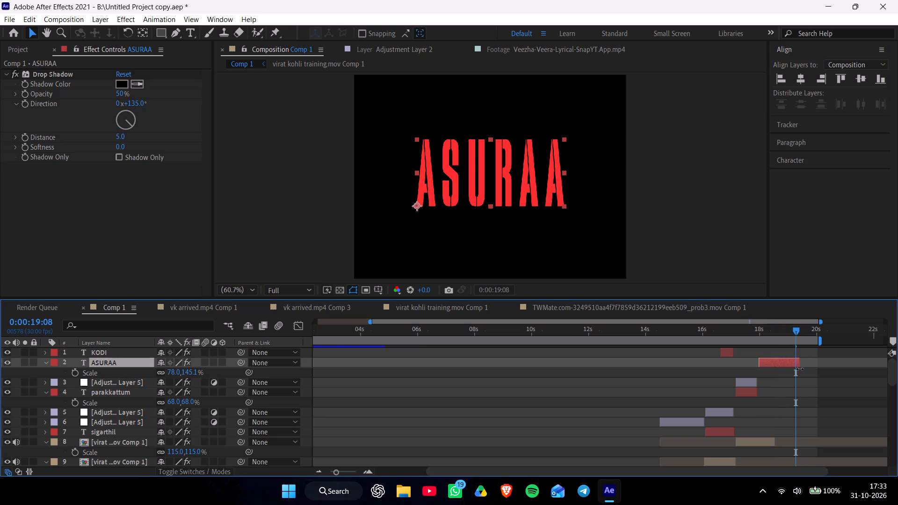
left_click_drag(800, 369, 797, 370)
left_click_drag(797, 370, 796, 370)
Duplicate the ASURAA text layer and move the copy so it starts right after the original, at about 19:10.
left_click(795, 330)
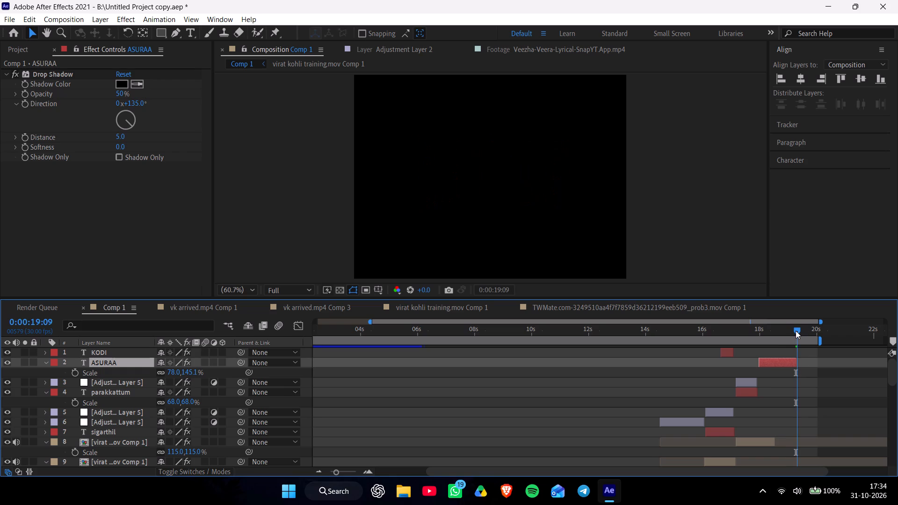
left_click(796, 331)
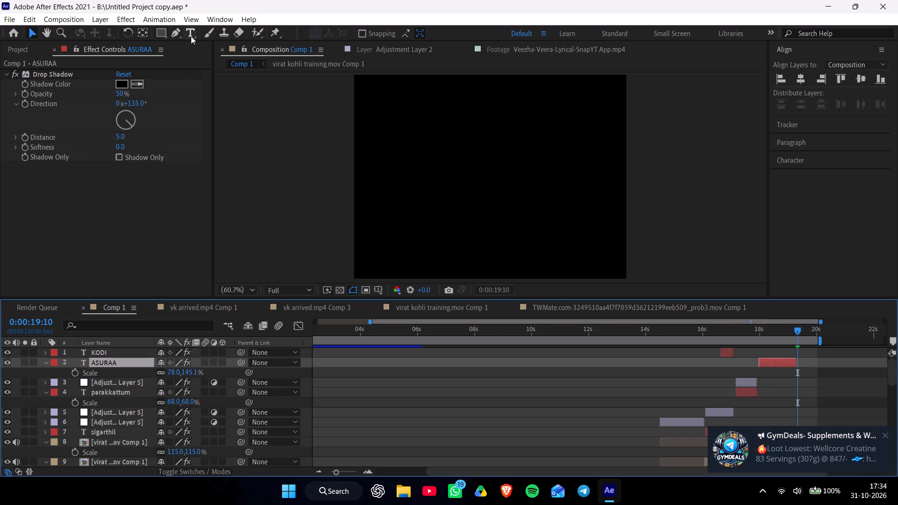
key("ctrl+d")
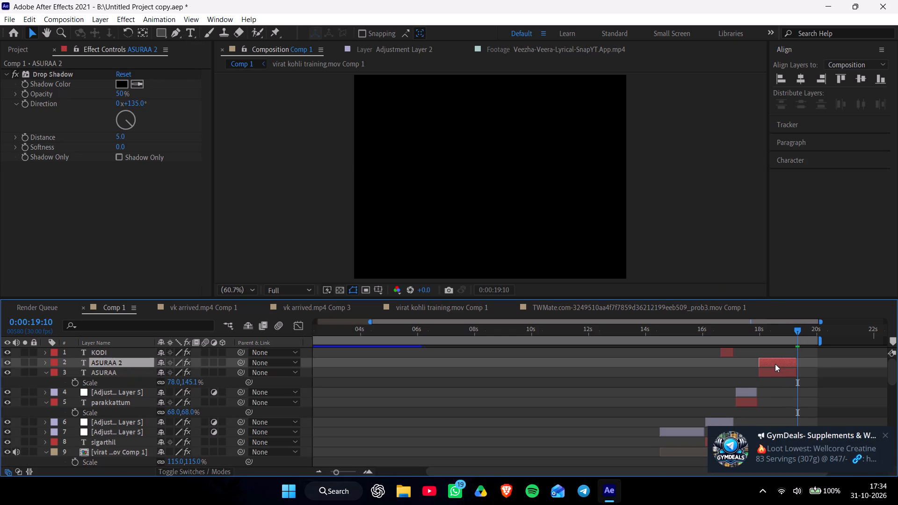
left_click_drag(775, 364, 814, 370)
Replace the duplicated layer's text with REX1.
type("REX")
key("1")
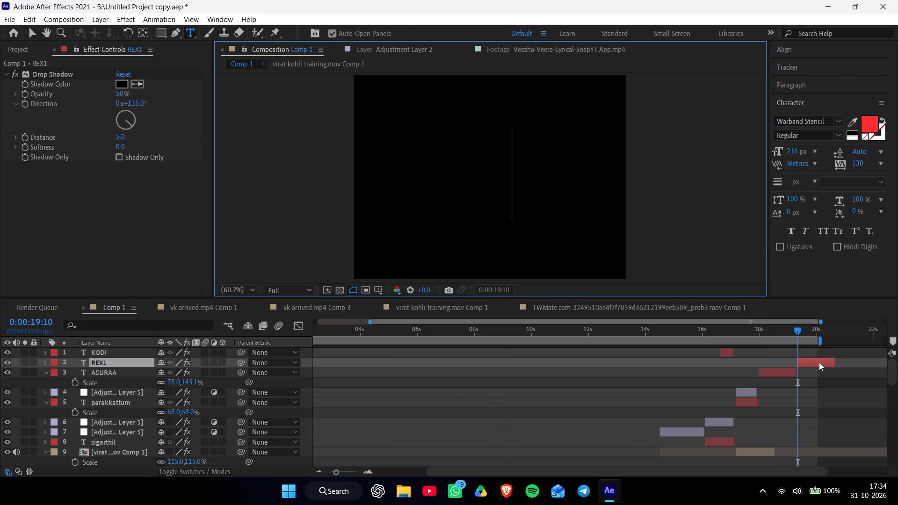
Set the fill colour of the whole REX1 text to white.
double_click(818, 362)
left_click(869, 128)
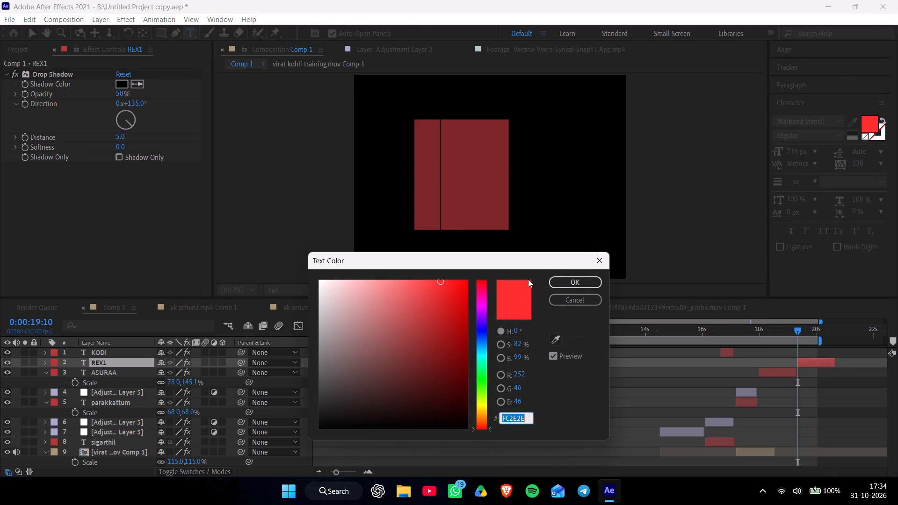
left_click_drag(417, 319, 257, 249)
left_click(586, 281)
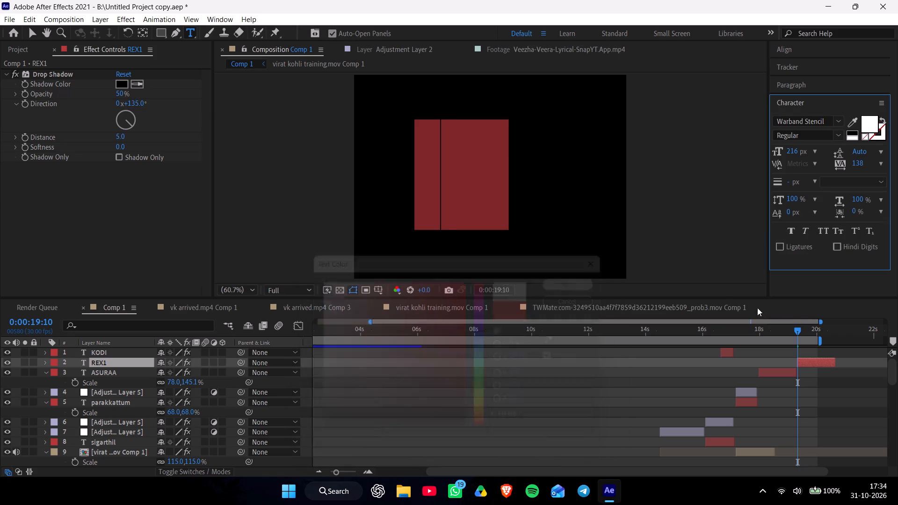
left_click(804, 363)
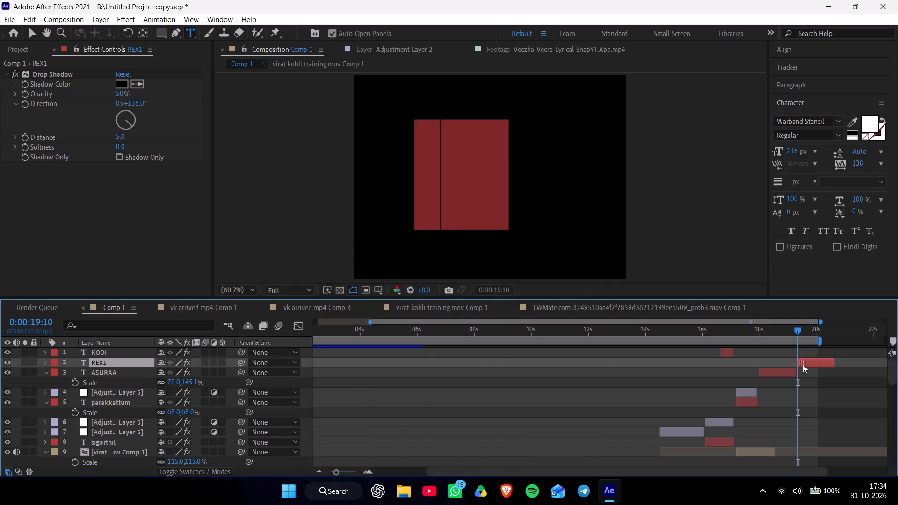
Replace the REX1 text with rex18.ae.
left_click(795, 330)
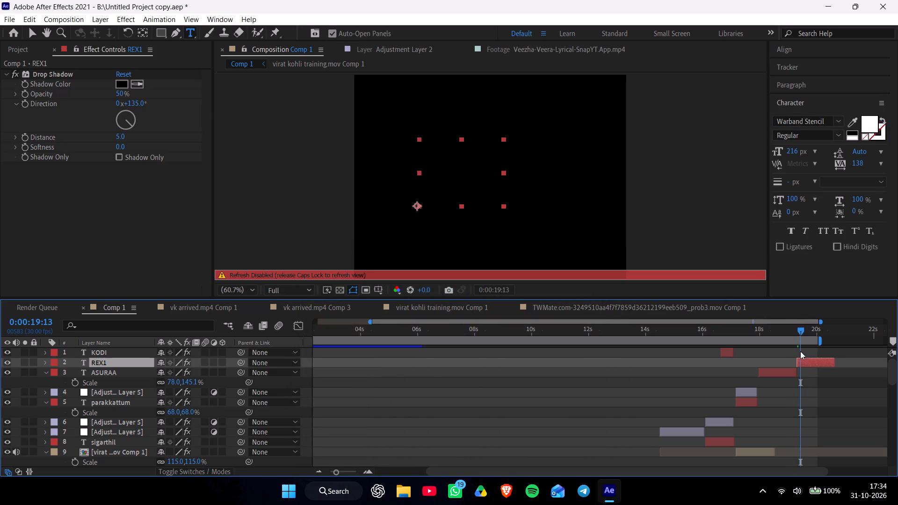
double_click(803, 363)
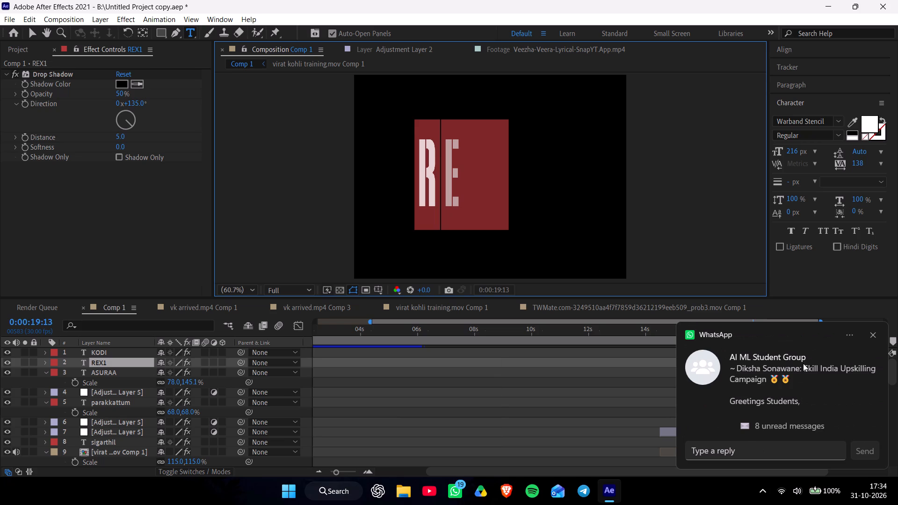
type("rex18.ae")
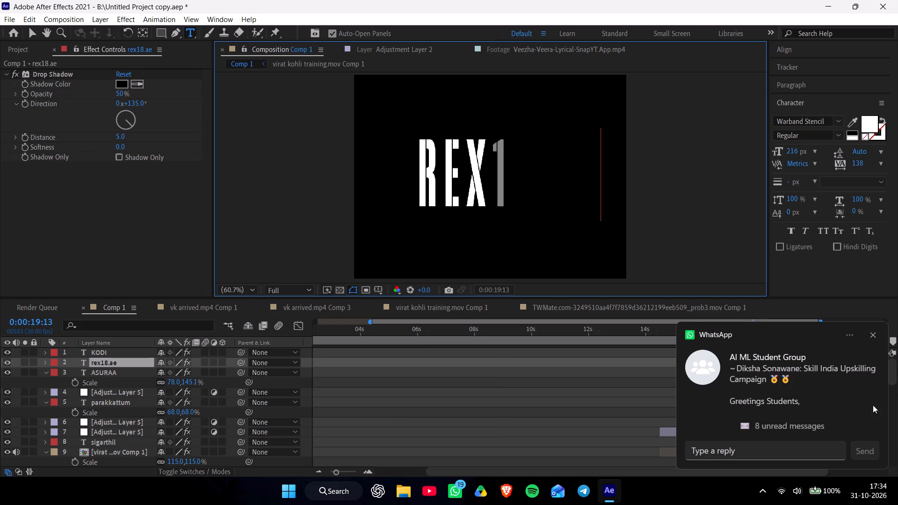
left_click(870, 333)
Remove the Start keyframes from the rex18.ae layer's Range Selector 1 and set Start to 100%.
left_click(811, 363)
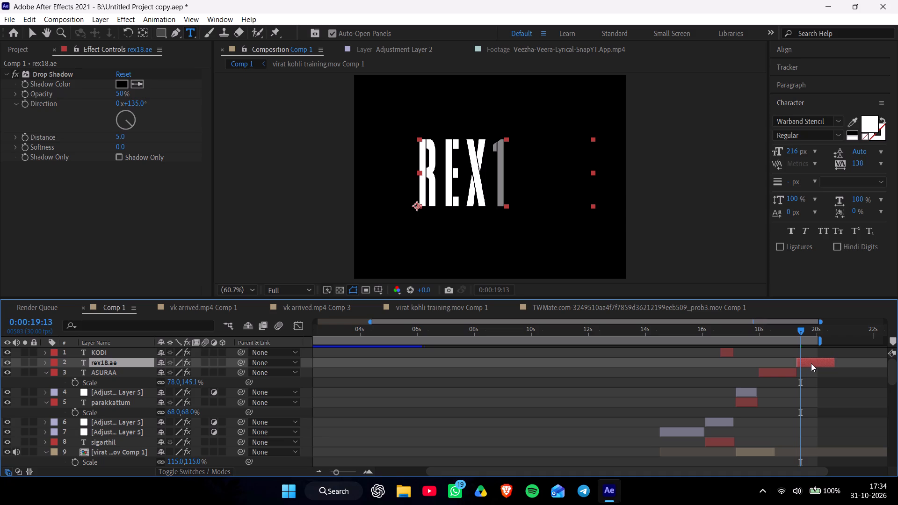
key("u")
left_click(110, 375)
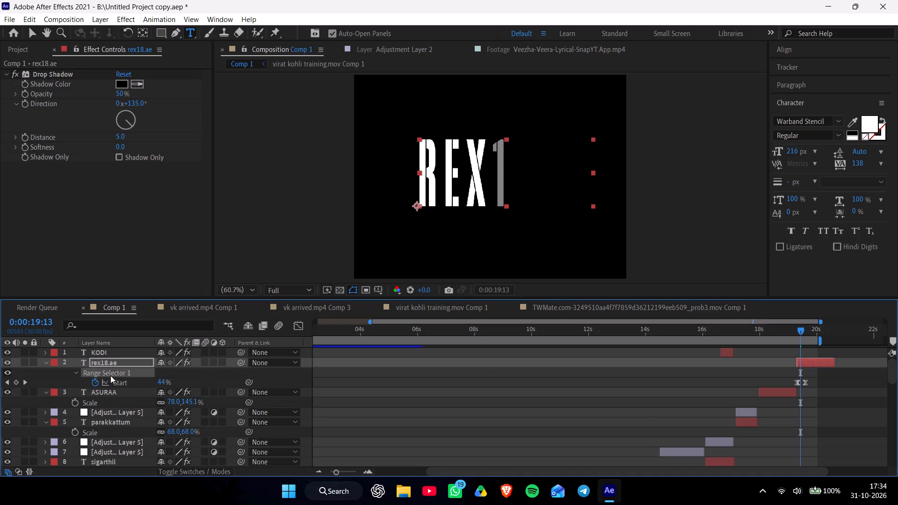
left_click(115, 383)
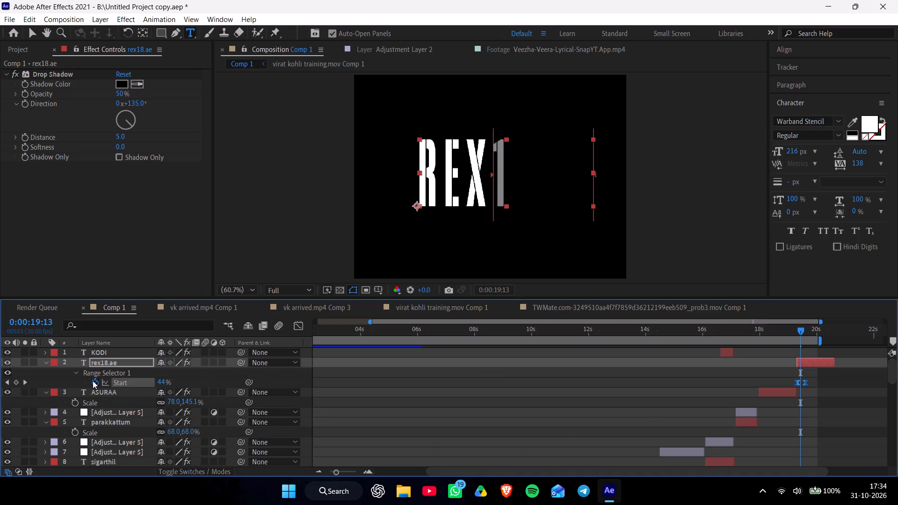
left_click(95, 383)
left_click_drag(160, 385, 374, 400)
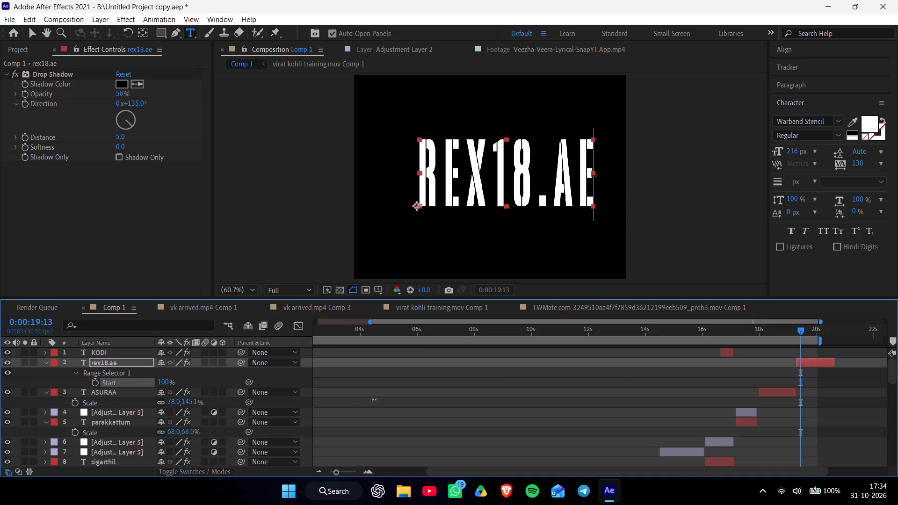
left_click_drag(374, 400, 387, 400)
Check the ASURAA section, then undo the edits back past the rex18.ae text until Black Solid 1 and the shake adjustment layer are restored.
left_click_drag(758, 331, 759, 332)
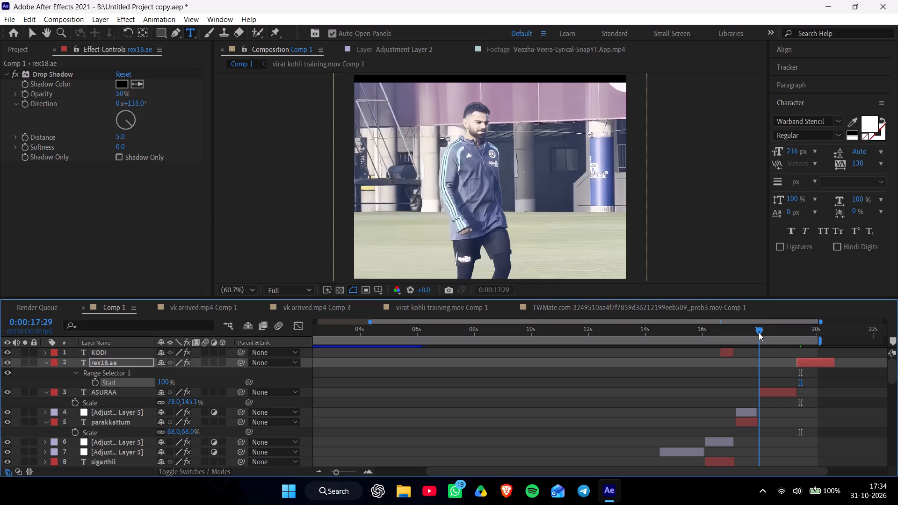
left_click_drag(759, 332, 771, 336)
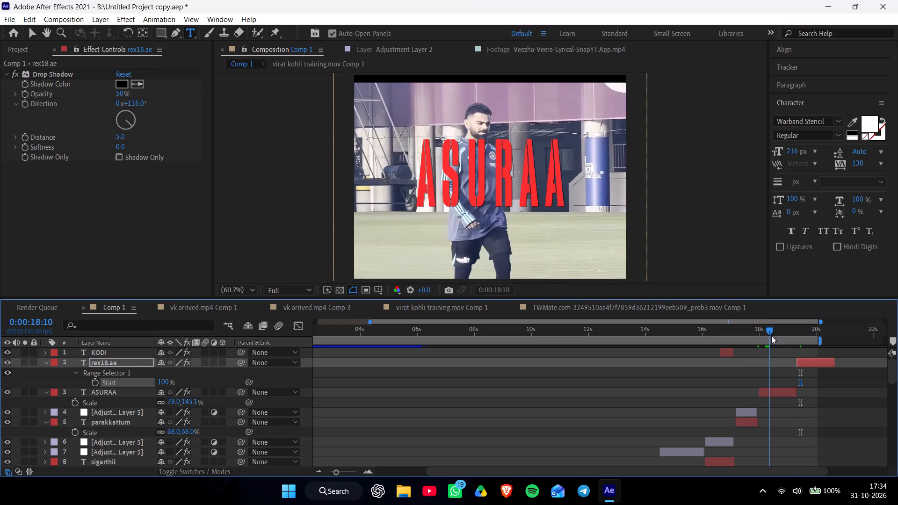
left_click_drag(771, 336, 774, 342)
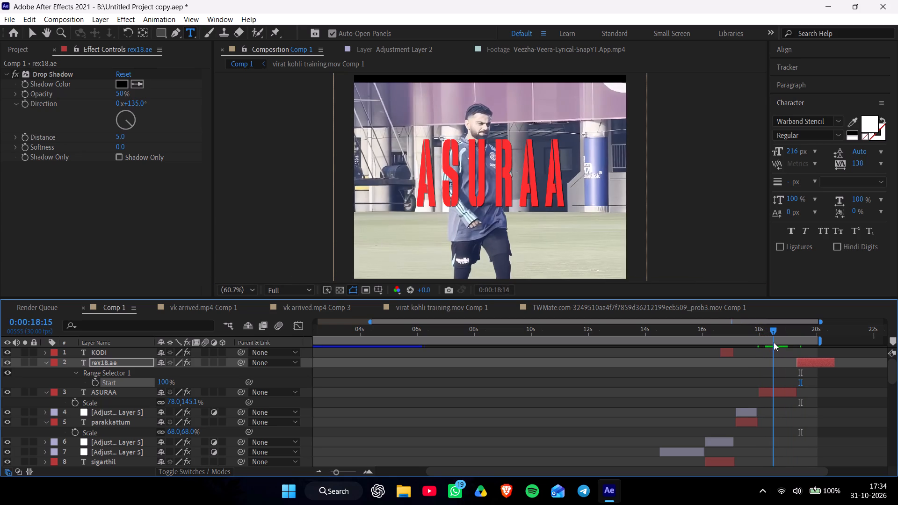
left_click_drag(774, 342, 773, 343)
left_click_drag(890, 369, 889, 360)
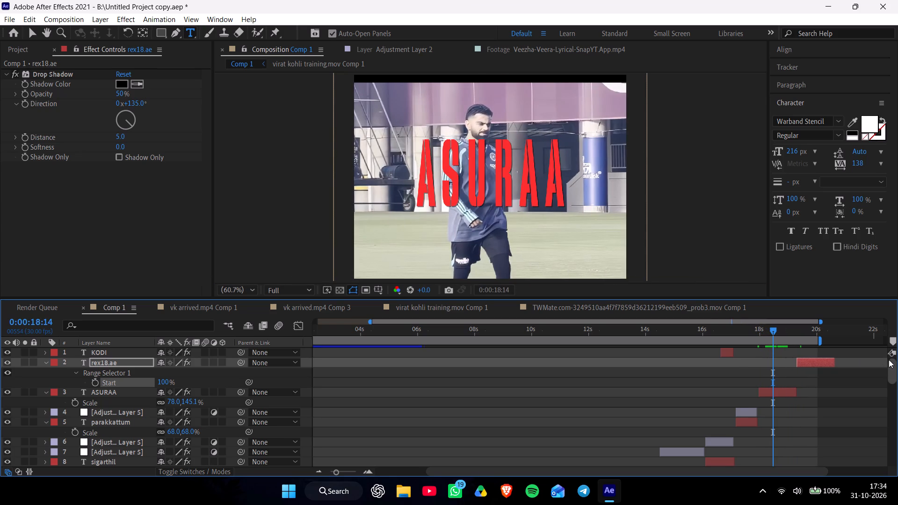
left_click_drag(889, 360, 888, 356)
key("ctrl+z")
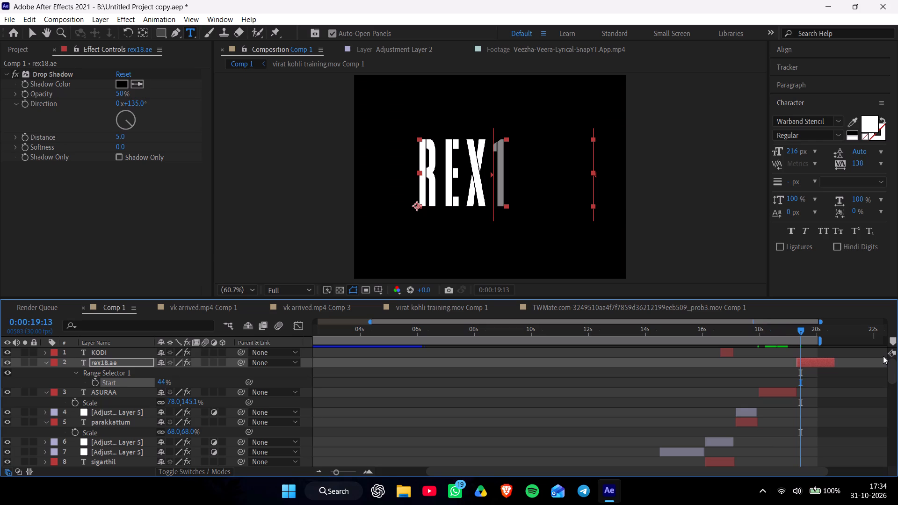
key("ctrl+z")
key("ctrl+z")
key("ctrl+z")
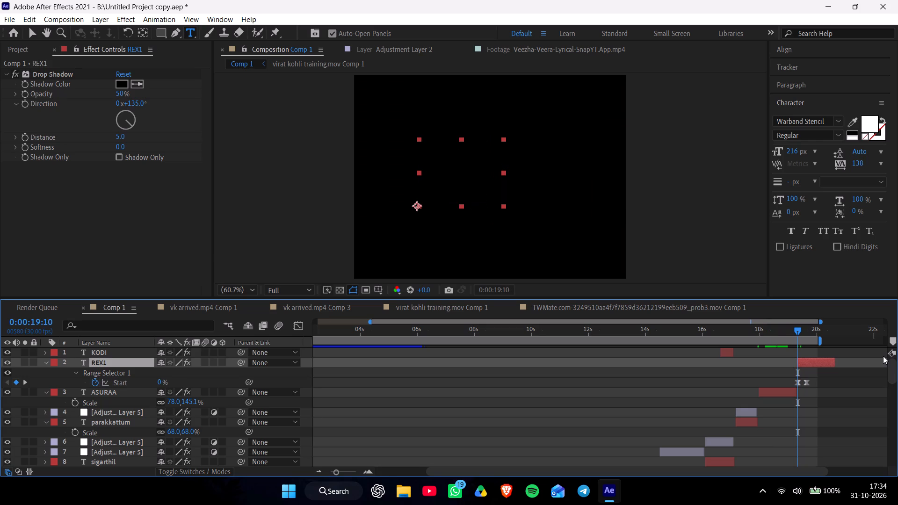
key("ctrl+z")
key("ctrl+z")
key("ctrl+z")
key("ctrl+z")
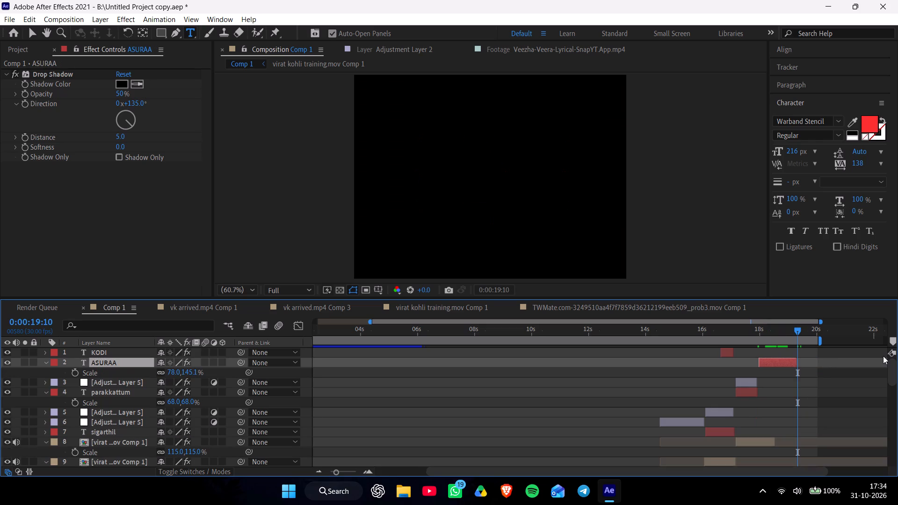
key("ctrl+z")
key("ctrl+z")
key("ctrl+z")
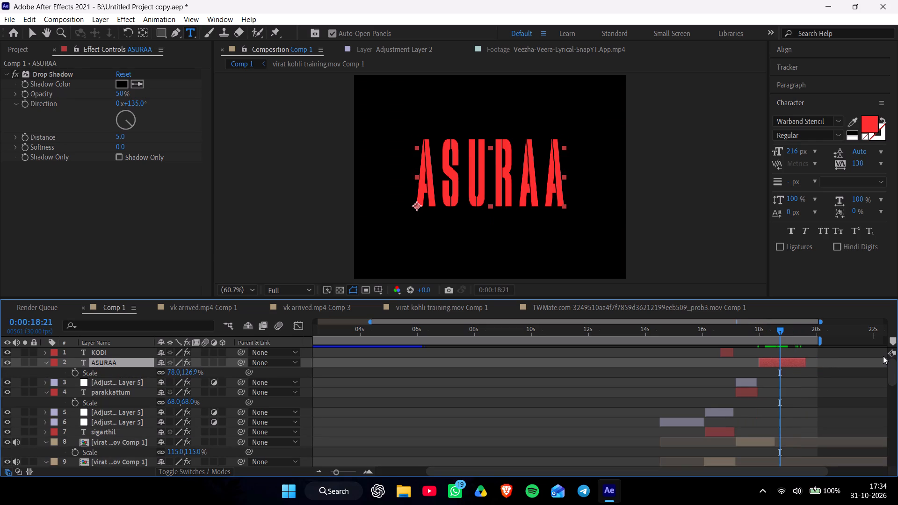
key("ctrl+z")
key("ctrl+z")
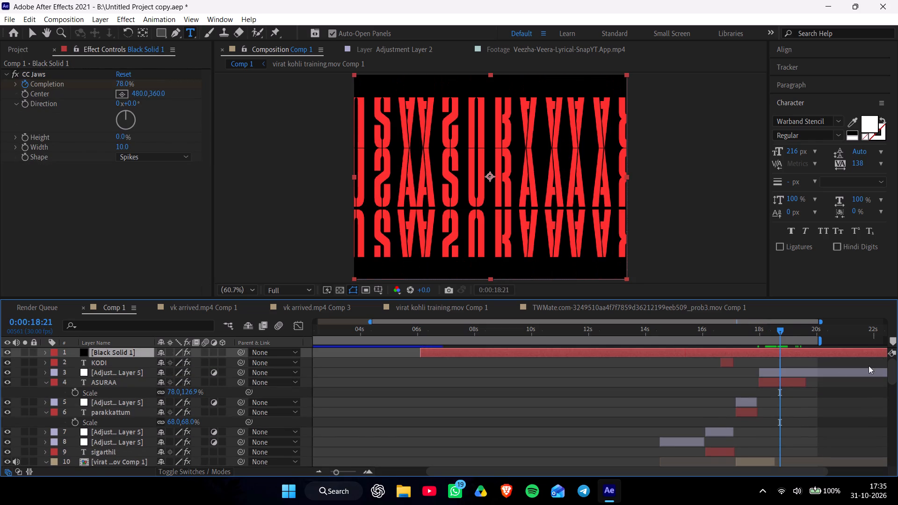
Delete the S_Shake adjustment layer directly above the ASURAA text layer.
left_click(818, 373)
key("Delete")
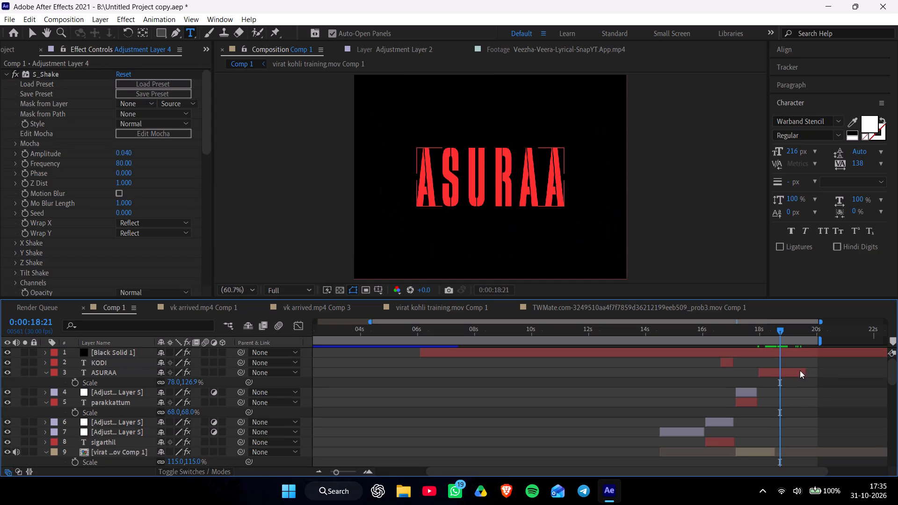
Split the ASURAA text layer at 19:08 and delete the part after the cut.
left_click_drag(780, 330, 789, 331)
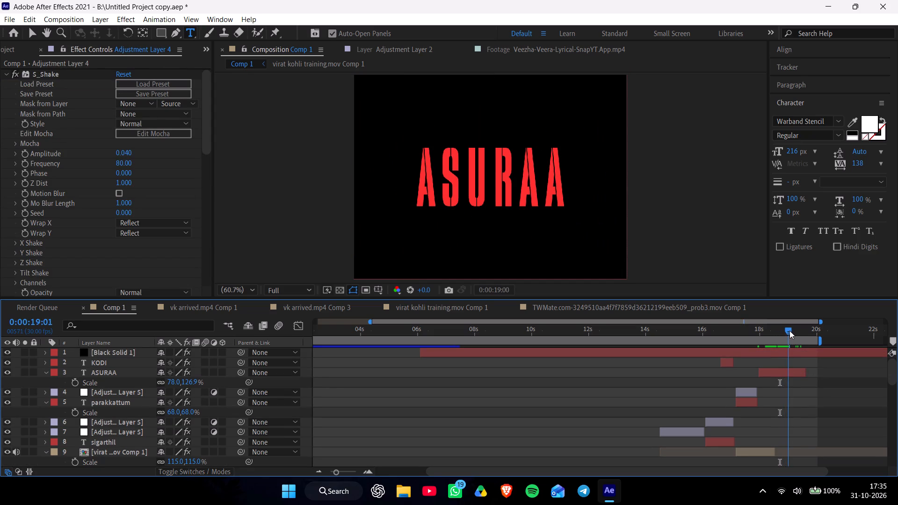
left_click_drag(789, 331, 796, 333)
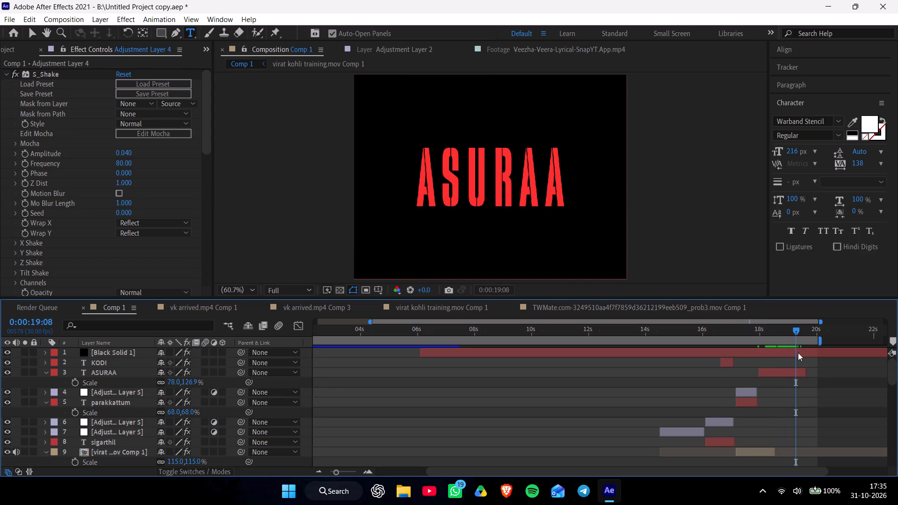
left_click(800, 375)
key("ctrl+shift+d")
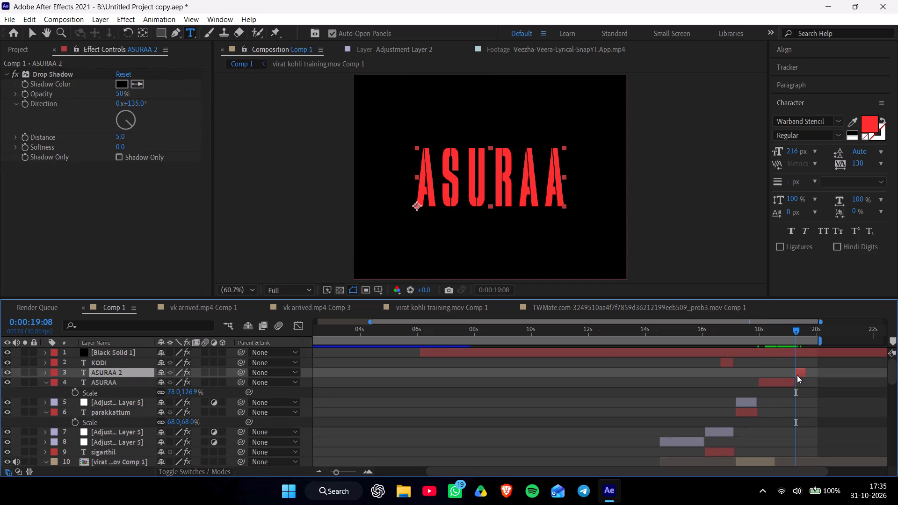
key("Delete")
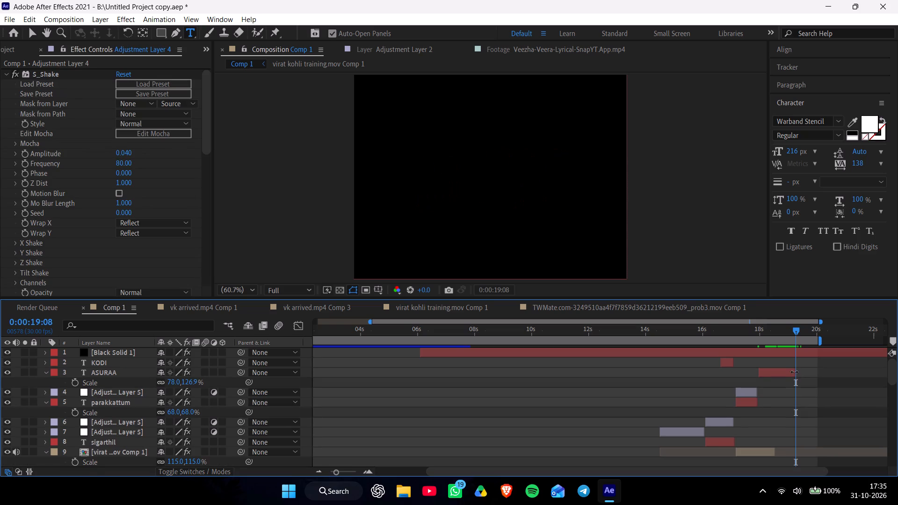
Fade out the ASURAA text with opacity keyframes of 100% at 19:01 and 0% at 19:07.
left_click_drag(796, 330, 789, 332)
left_click(787, 375)
key("t")
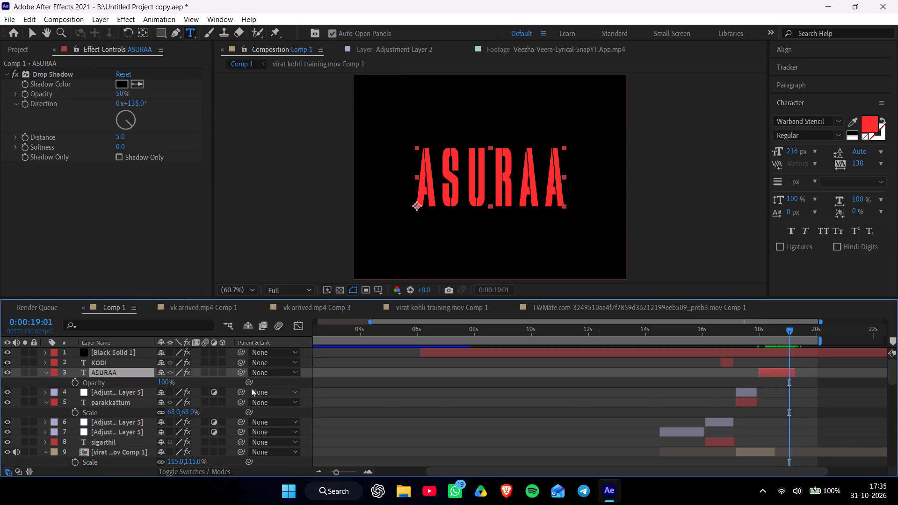
left_click(75, 381)
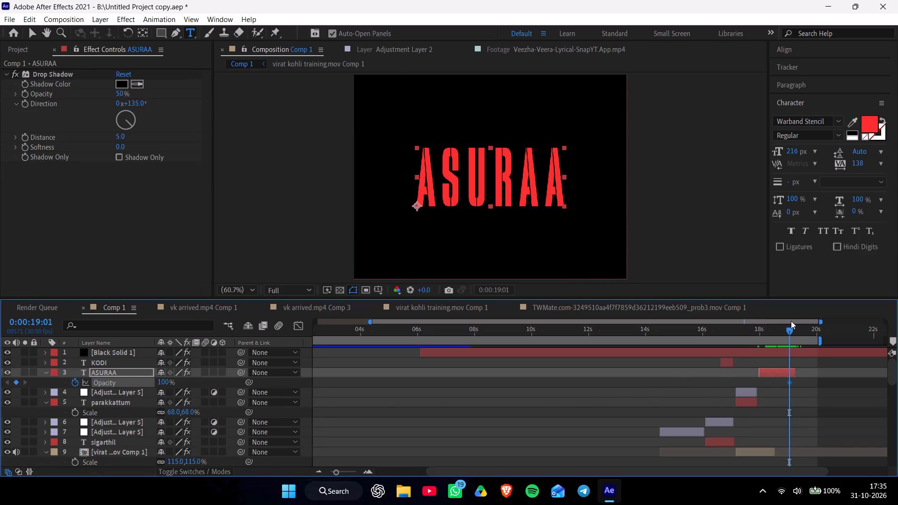
left_click_drag(789, 333, 795, 335)
left_click_drag(162, 381, 101, 382)
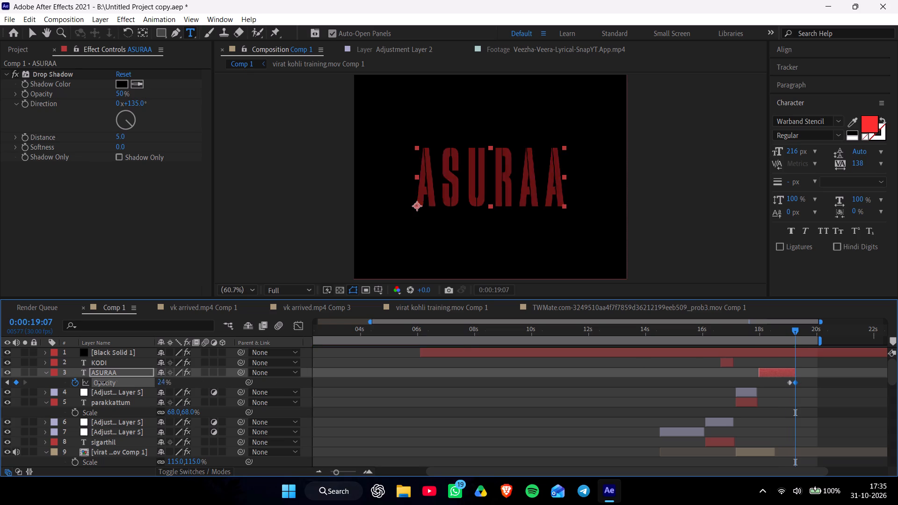
left_click_drag(101, 382, 49, 384)
Duplicate the Black & White Adjustment Layer 2 and place the copy directly below the MEERANUM layer, above the virat Comp 2 clips.
left_click_drag(699, 331, 723, 340)
left_click_drag(893, 365, 891, 385)
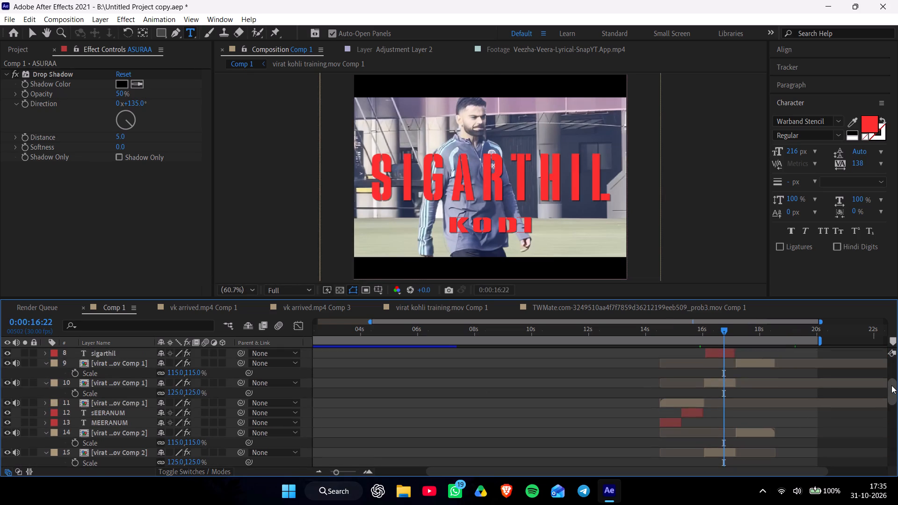
left_click_drag(891, 385, 891, 400)
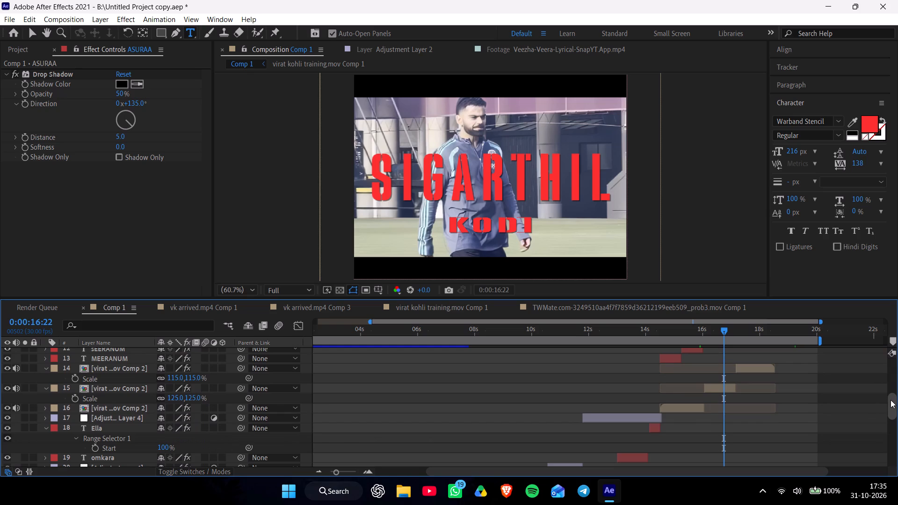
left_click_drag(891, 400, 885, 426)
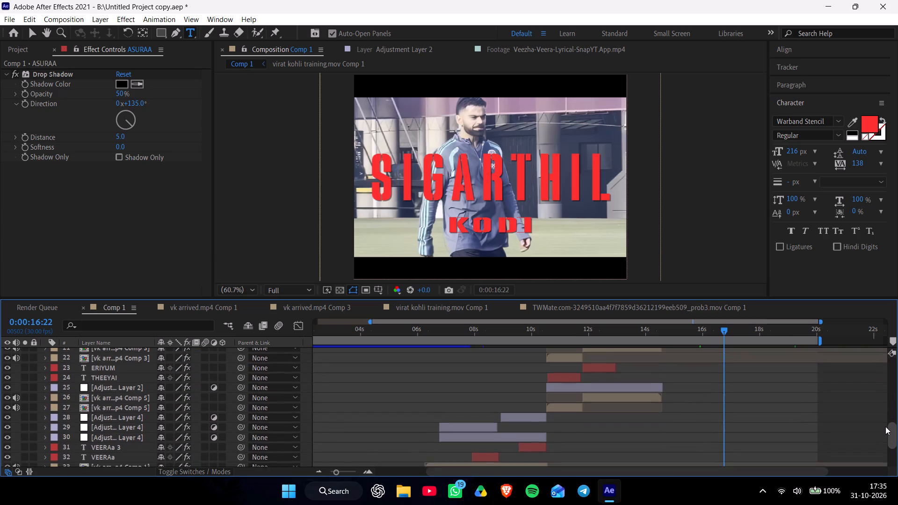
left_click_drag(885, 426, 884, 425)
left_click(615, 399)
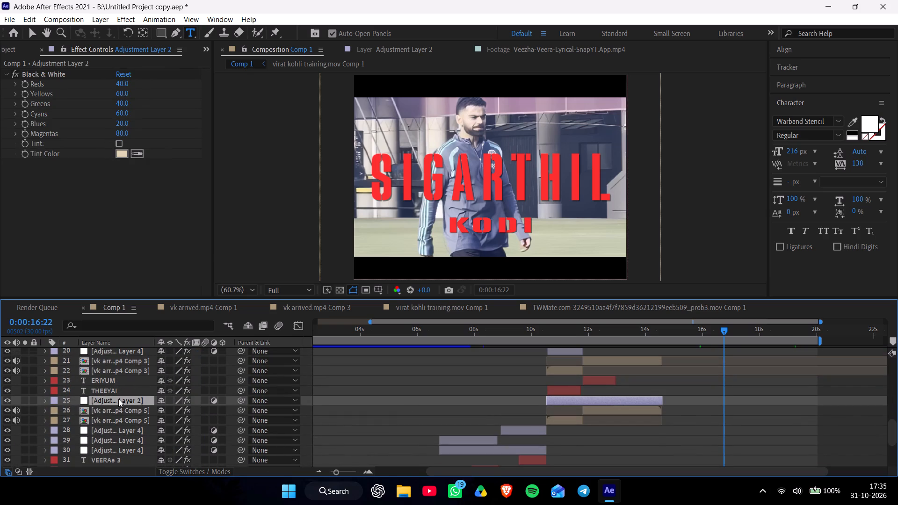
key("ctrl+d")
left_click_drag(117, 399, 116, 387)
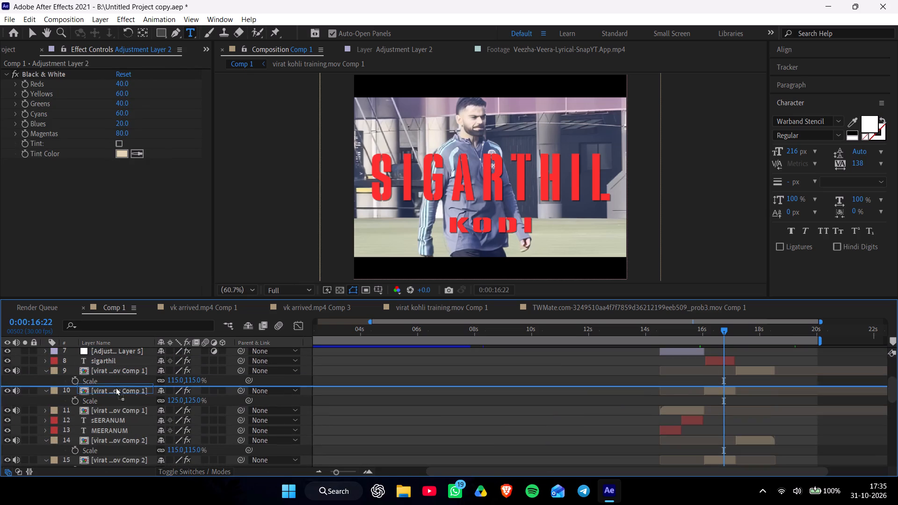
left_click_drag(116, 387, 116, 433)
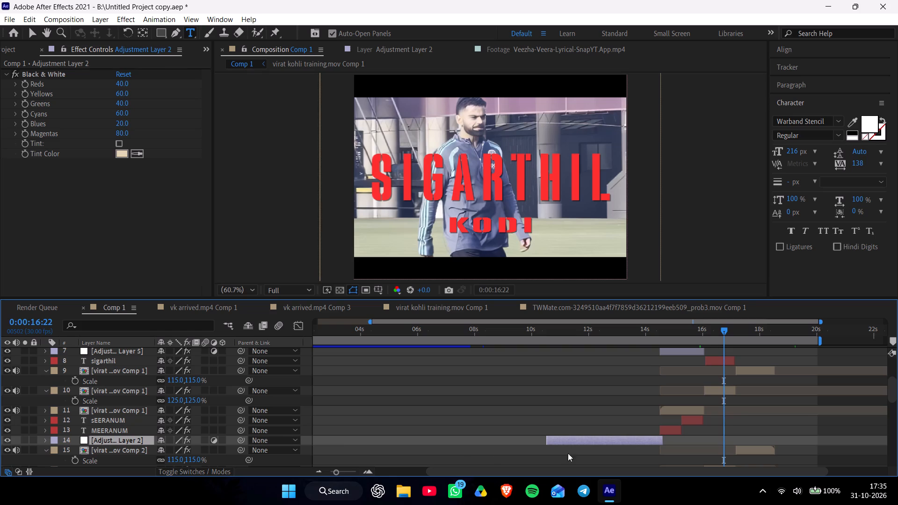
Slide the copied Black & White adjustment layer along the timeline so its start lines up with the first virat clip.
left_click_drag(582, 440, 696, 466)
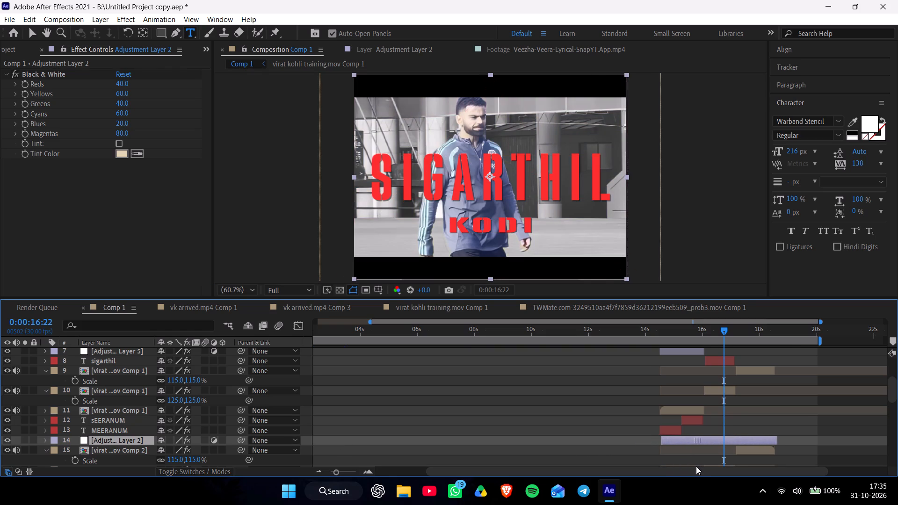
left_click_drag(696, 466, 696, 465)
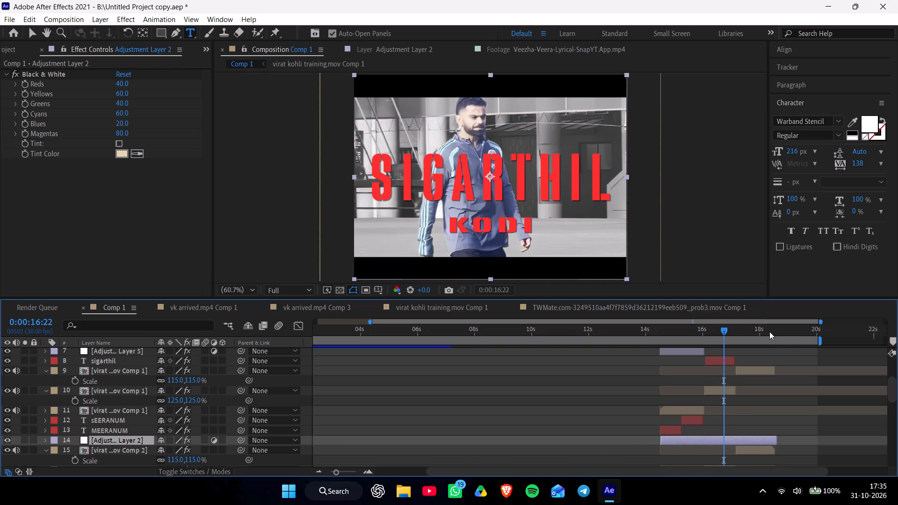
Review the black-and-white background and the ASURAA fade-out from 18:10 to 19:12.
left_click(769, 332)
left_click_drag(894, 389, 894, 385)
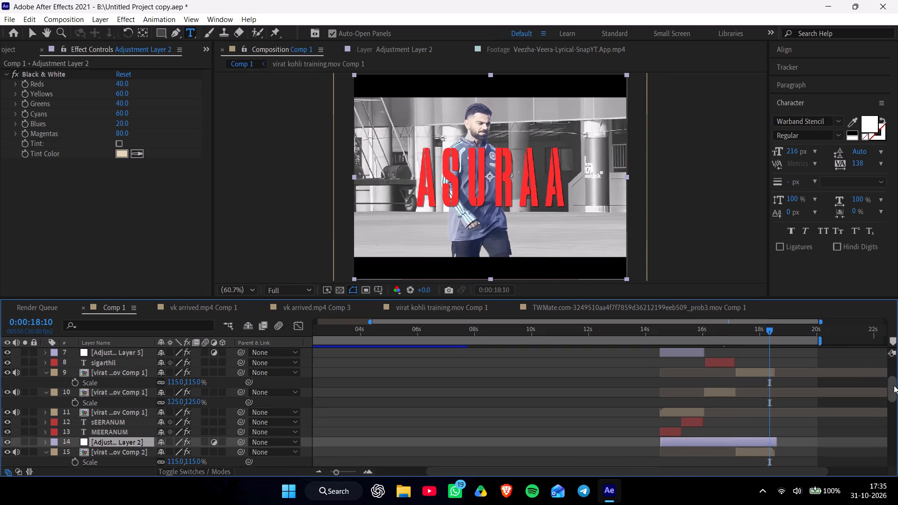
left_click_drag(894, 385, 891, 387)
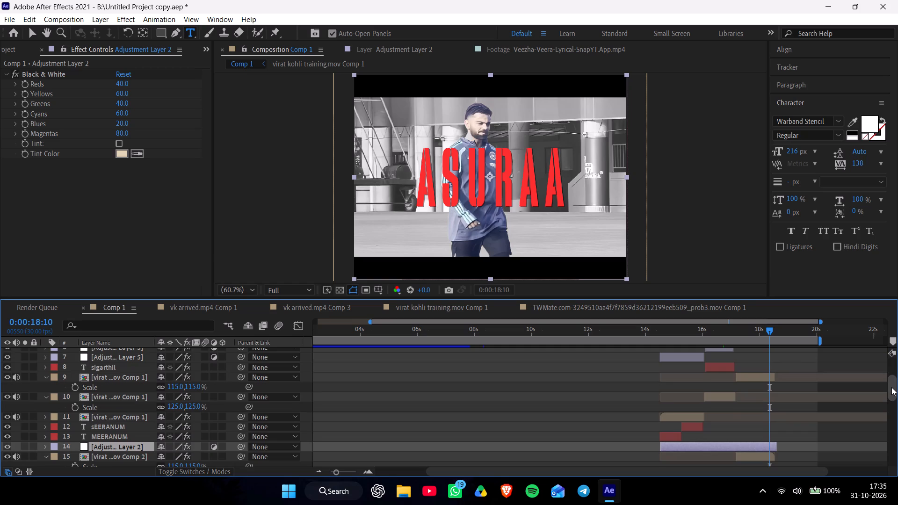
left_click_drag(891, 387, 882, 382)
left_click_drag(768, 330, 776, 332)
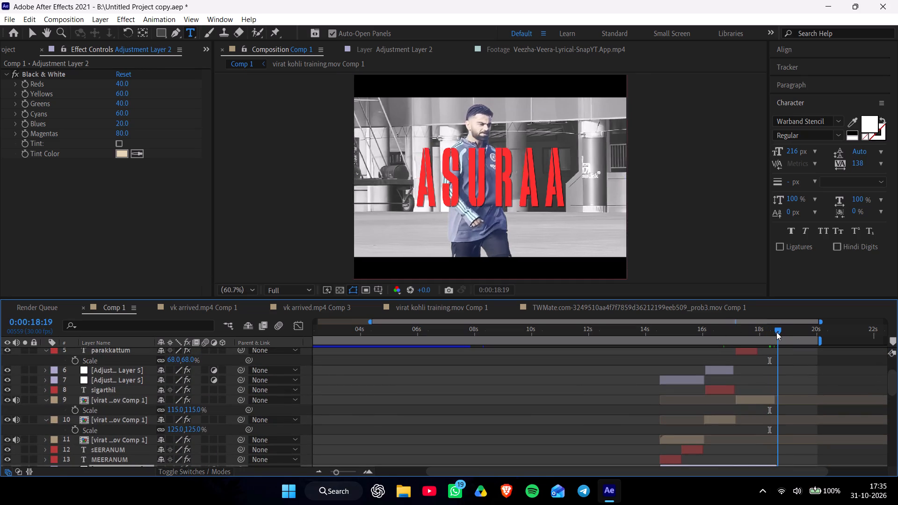
left_click_drag(776, 332, 791, 335)
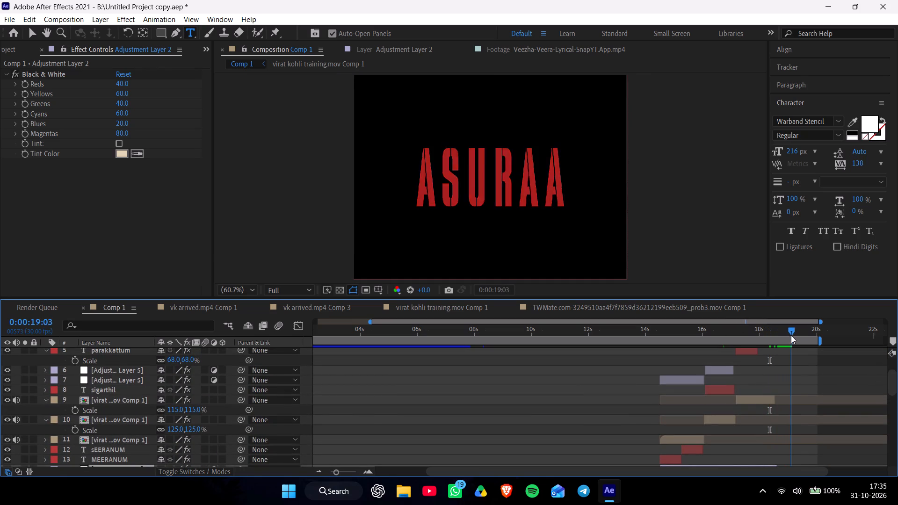
left_click_drag(791, 335, 798, 337)
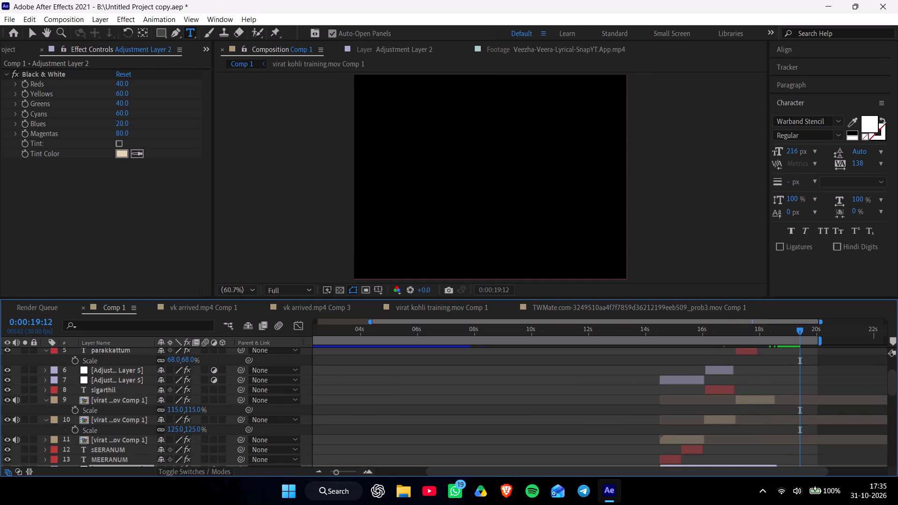
left_click_drag(891, 380, 892, 364)
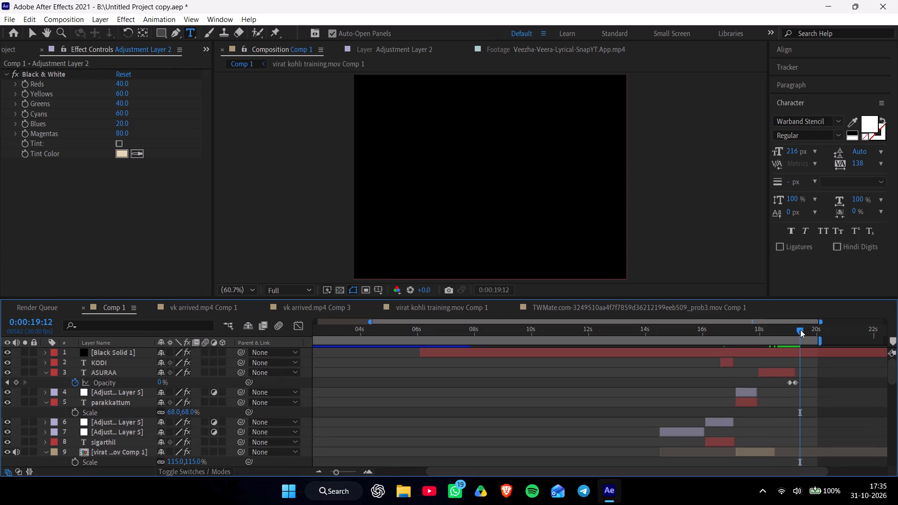
Trim the end of the ASURAA text layer back to about 19:05, using its opacity keyframes as a reference.
left_click_drag(800, 330, 798, 332)
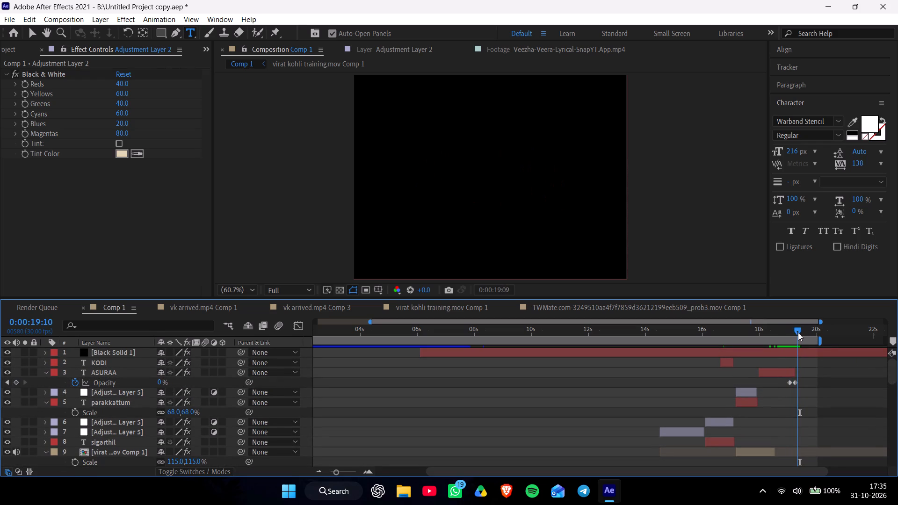
left_click_drag(798, 332, 796, 333)
left_click(786, 375)
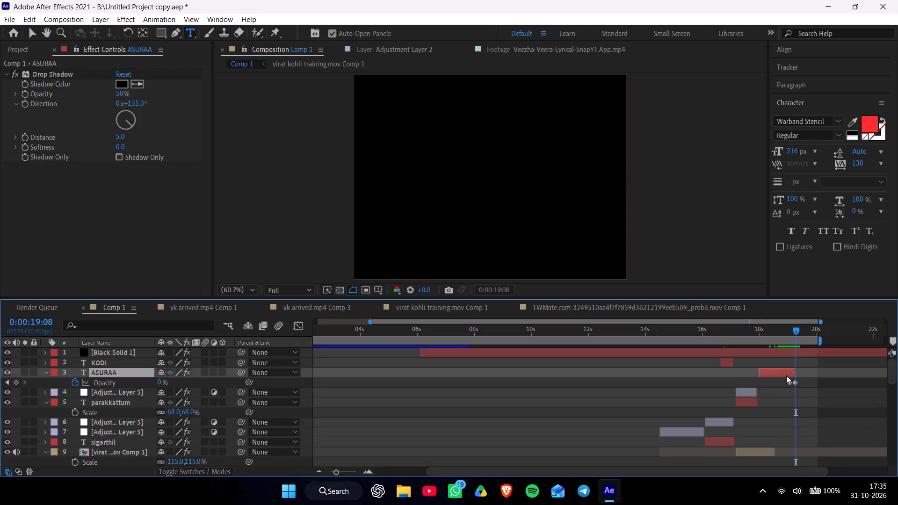
key("u")
left_click(788, 375)
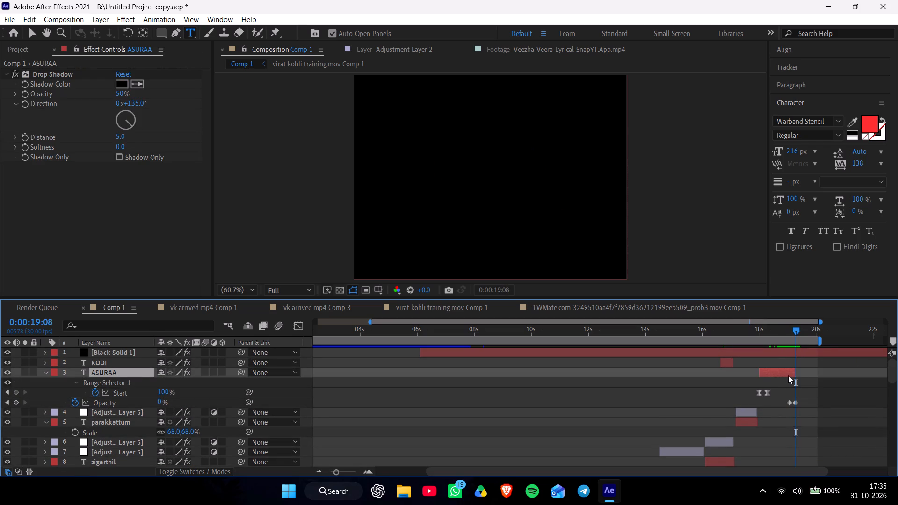
key("u")
left_click_drag(795, 375, 790, 375, "alt")
Duplicate the ASURAA text layer and slide the copy along the timeline so it starts just after the original ends.
left_click(784, 375)
key("ctrl+d")
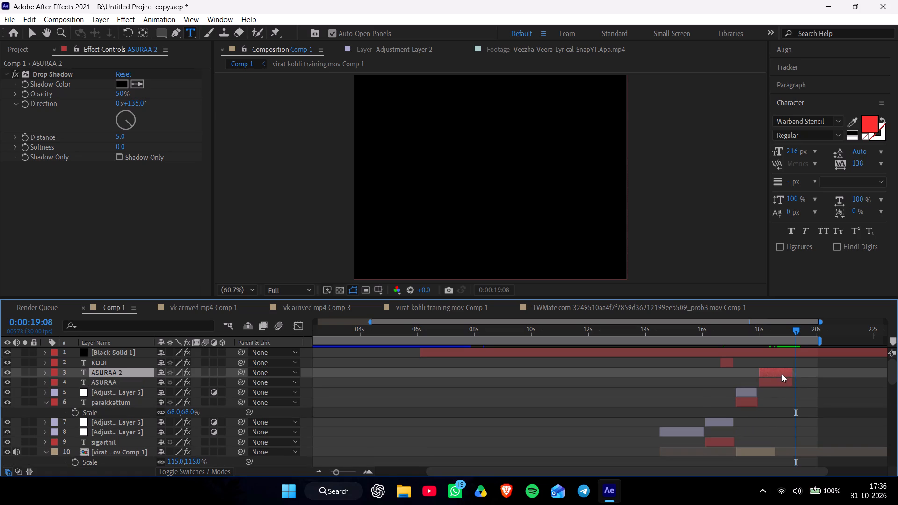
left_click_drag(778, 373, 811, 379)
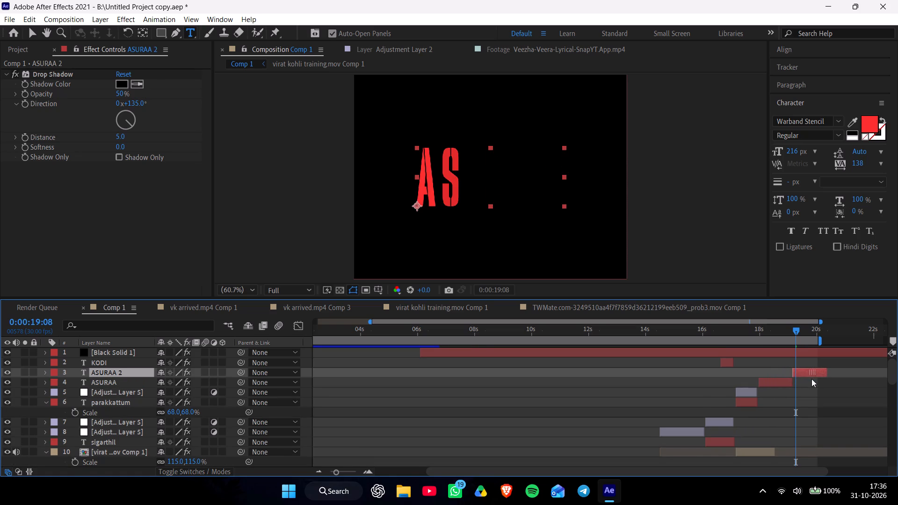
left_click_drag(811, 379, 813, 379)
Remove all effects from the ASURAA 2 text layer.
left_click(800, 371)
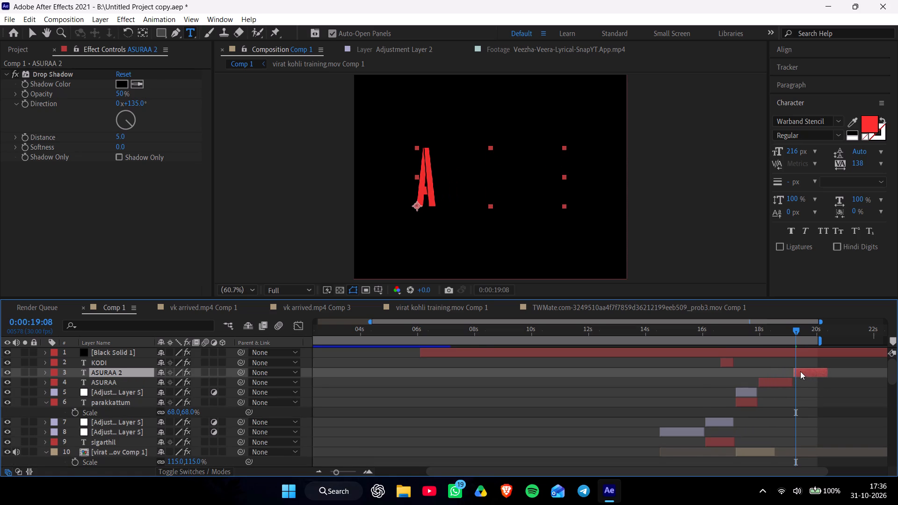
key("ctrl+shift+e")
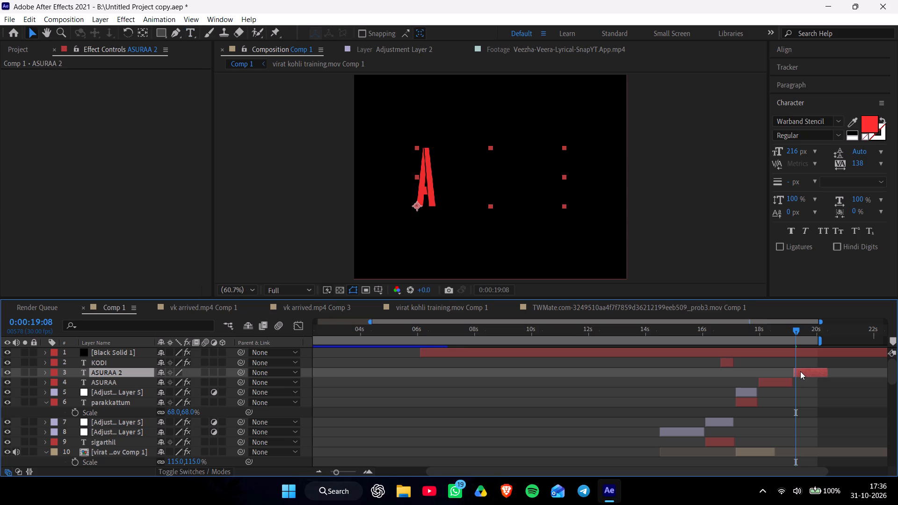
left_click(797, 332)
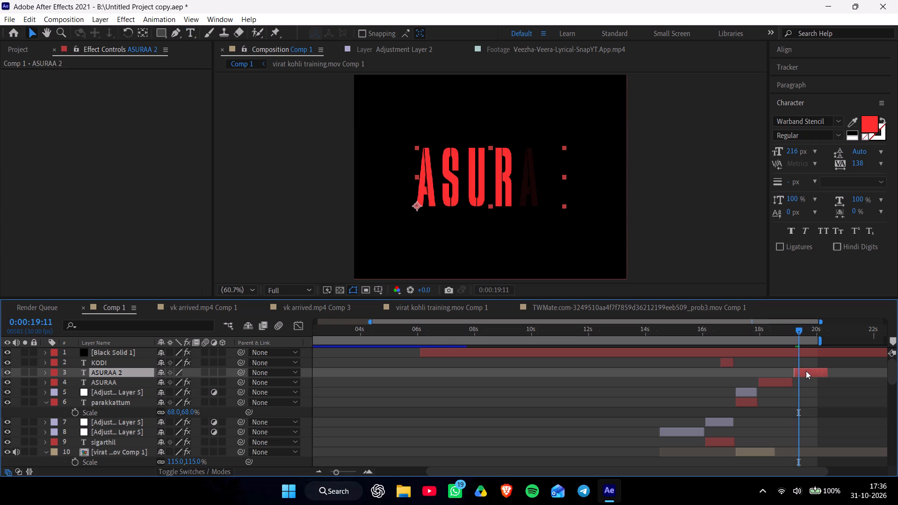
left_click(806, 371)
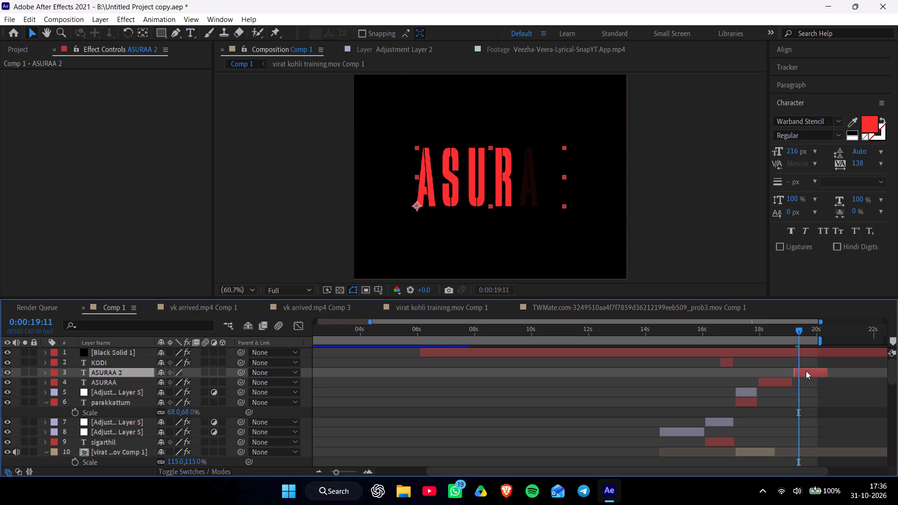
key("ctrl+z")
left_click(806, 371)
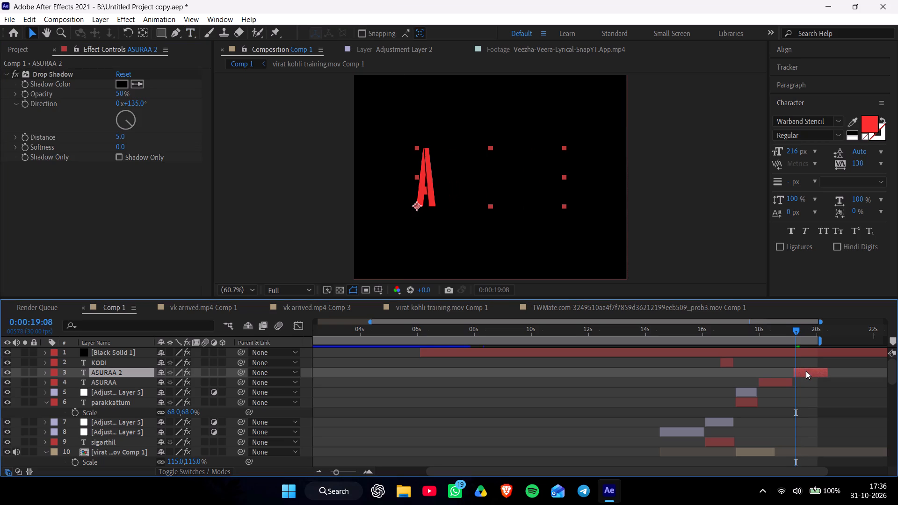
key("ctrl+shift+e")
Change the fill color of the ASURAA 2 text to white.
double_click(806, 371)
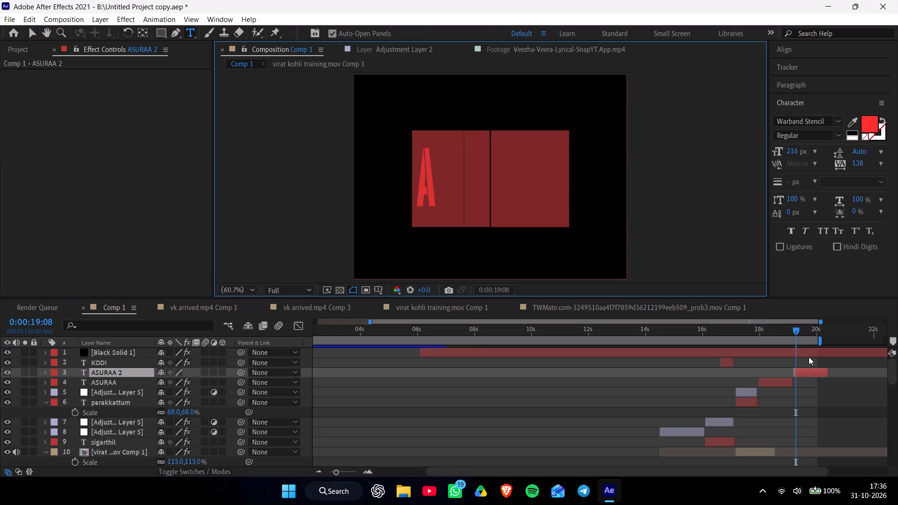
left_click(868, 126)
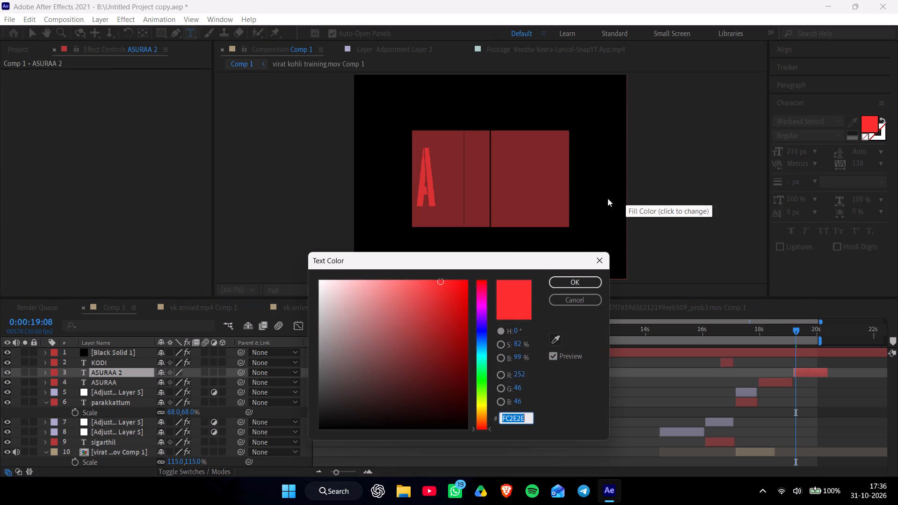
left_click_drag(341, 311, 301, 251)
left_click(569, 278)
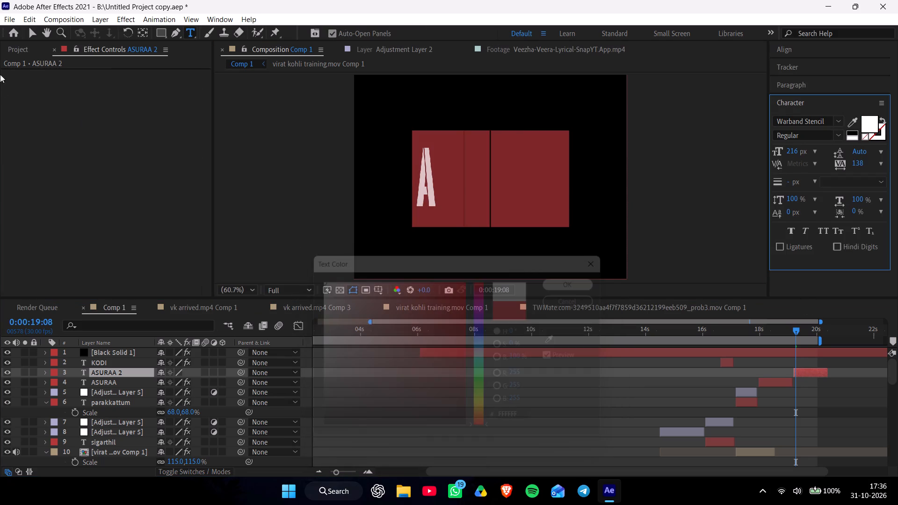
Save the project.
left_click(4, 20)
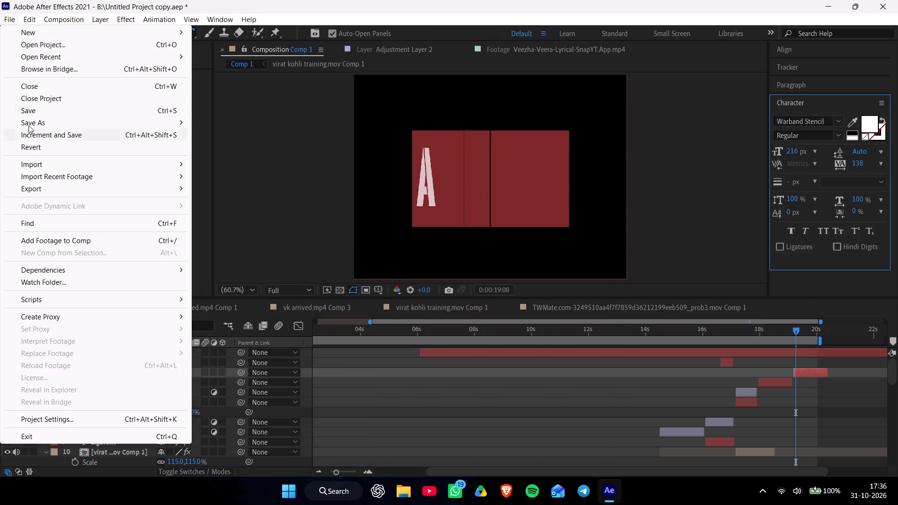
left_click(30, 109)
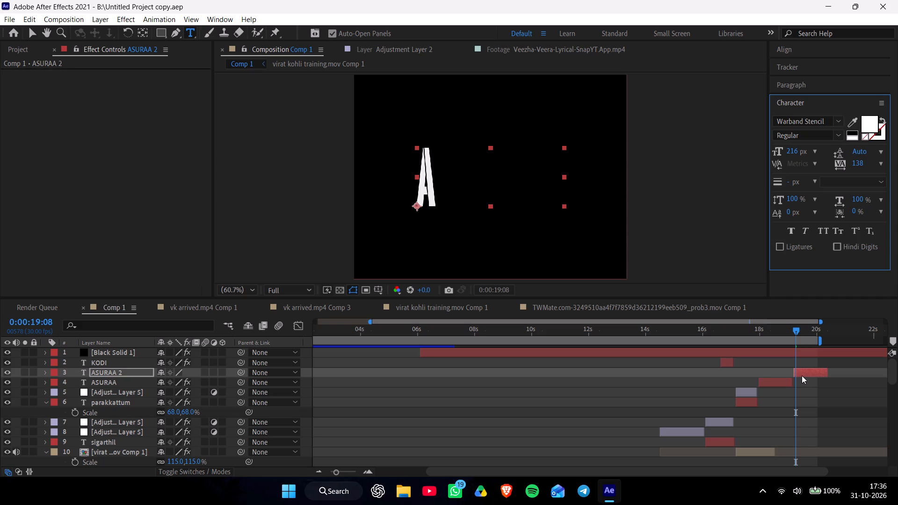
Set the font of the ASURAA 2 text to Impact.
double_click(802, 375)
left_click(826, 123)
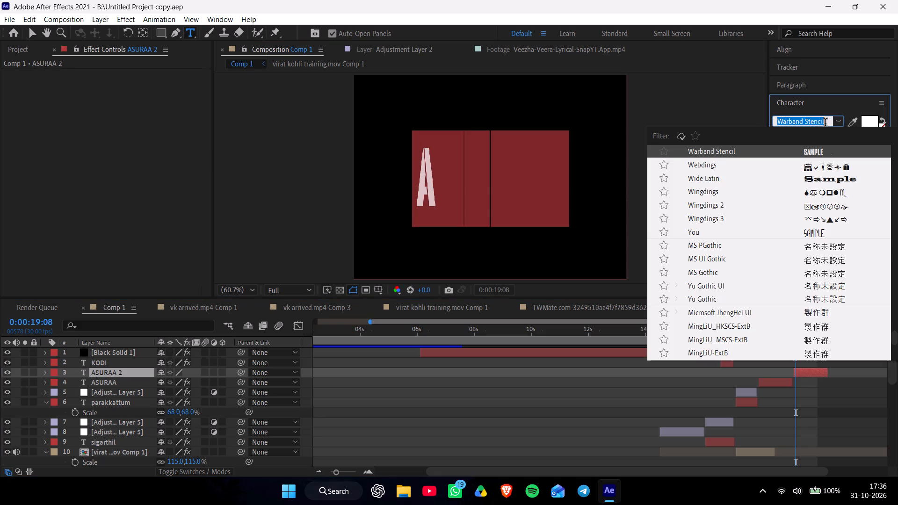
type("imp")
left_click(787, 151)
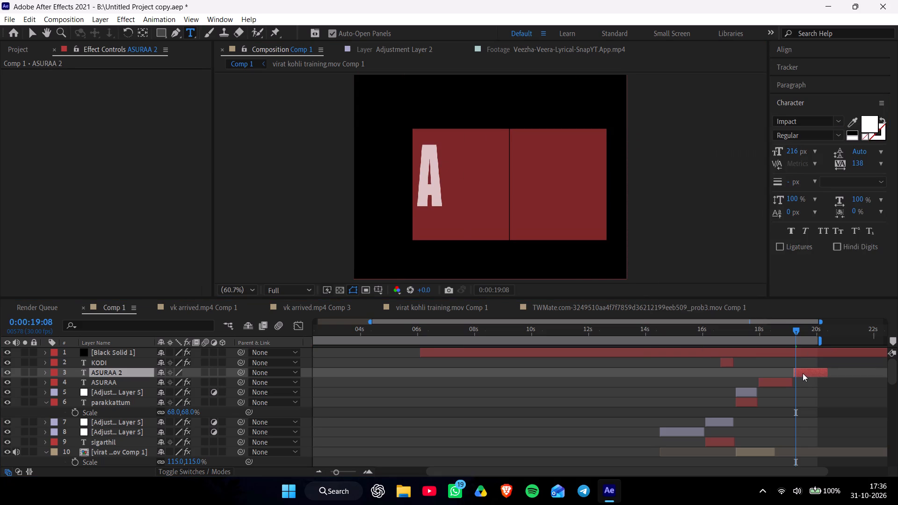
Remove the Range Selector Start keyframes from ASURAA 2 and set Start to 100%.
key("u")
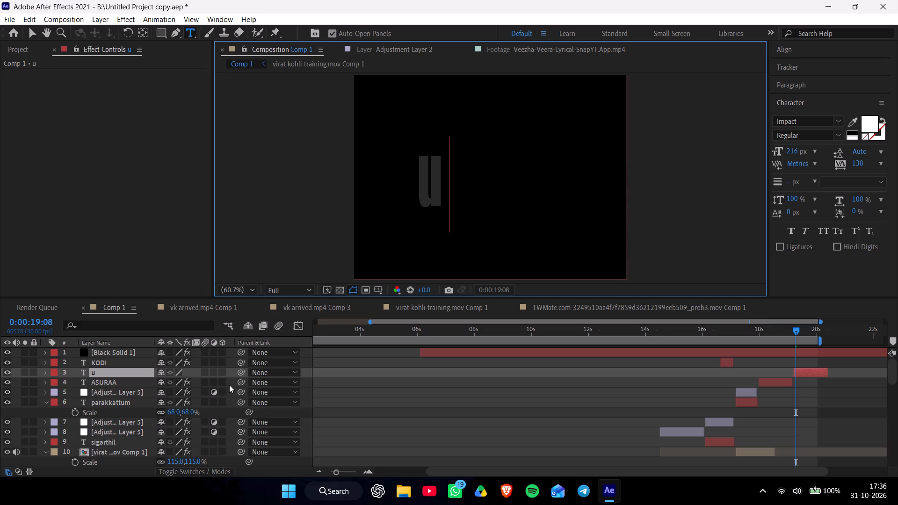
key("ctrl+z")
left_click(815, 387)
left_click(807, 374)
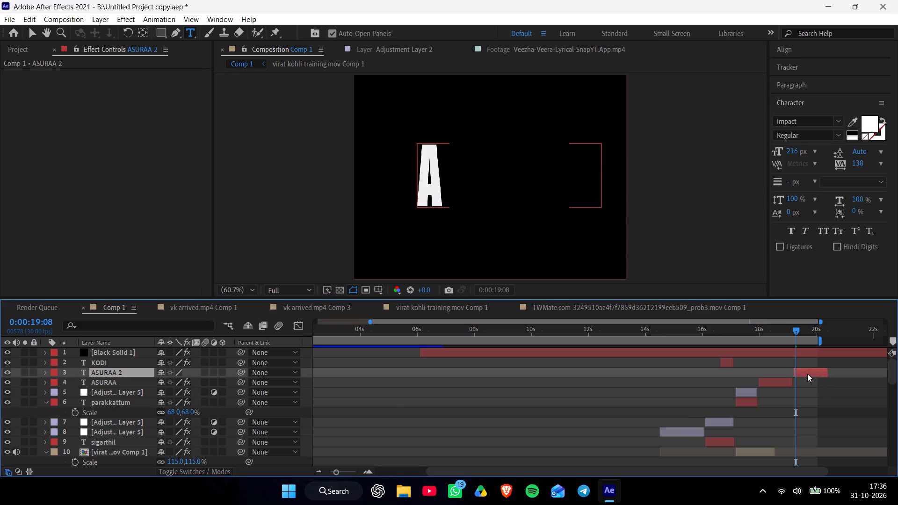
key("u")
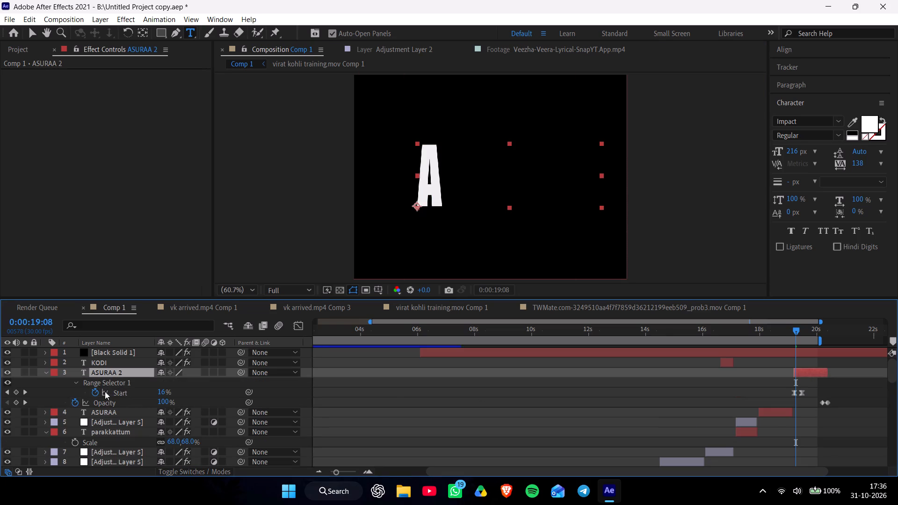
left_click(96, 394)
left_click_drag(161, 395, 501, 410)
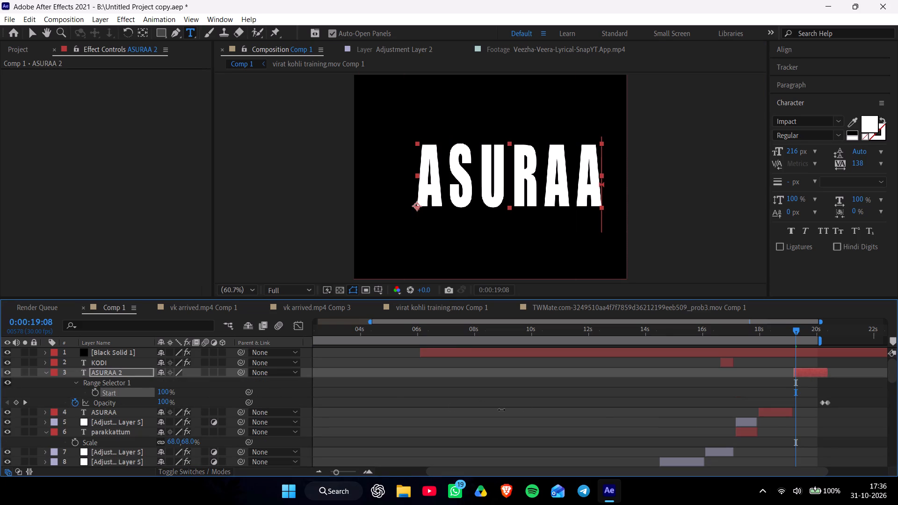
left_click_drag(501, 410, 532, 411)
Replace the ASURAA 2 layer's text with REX18.AE.
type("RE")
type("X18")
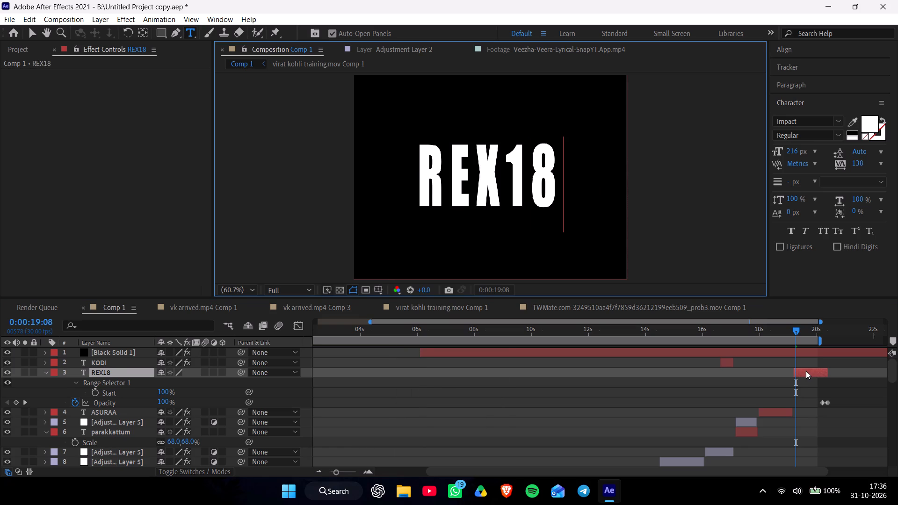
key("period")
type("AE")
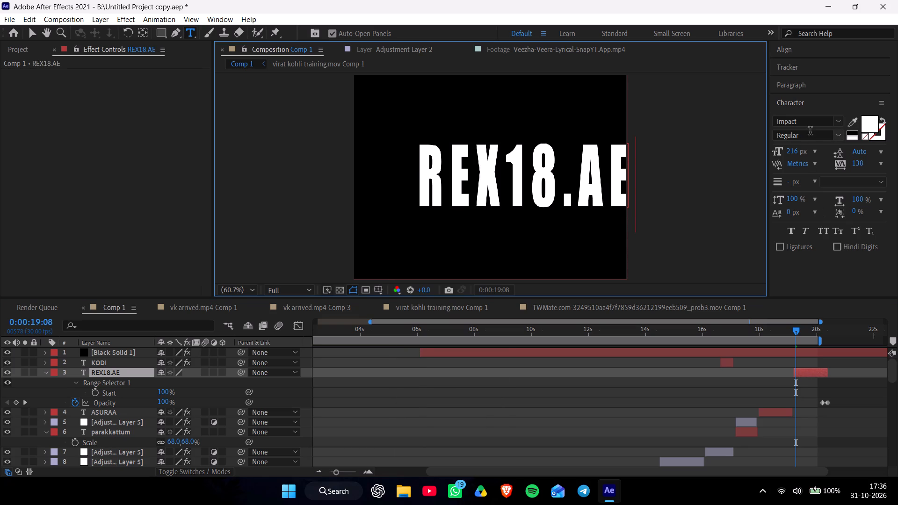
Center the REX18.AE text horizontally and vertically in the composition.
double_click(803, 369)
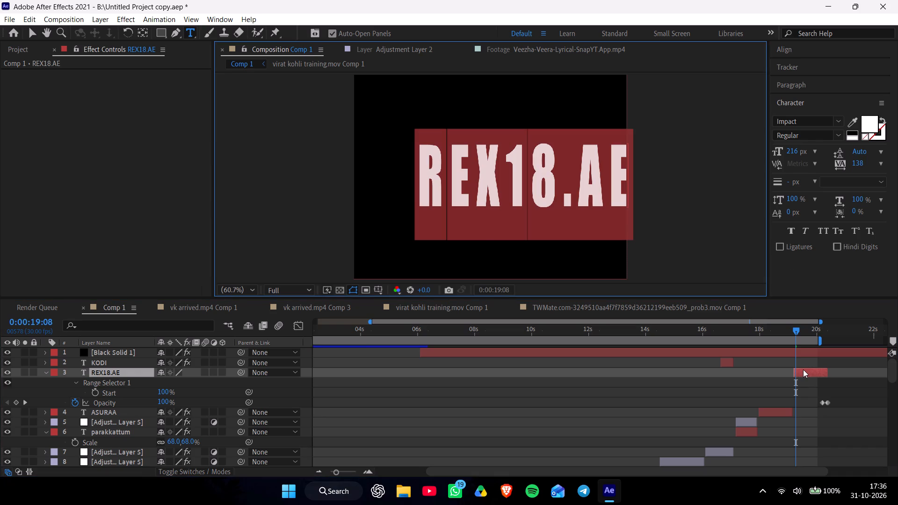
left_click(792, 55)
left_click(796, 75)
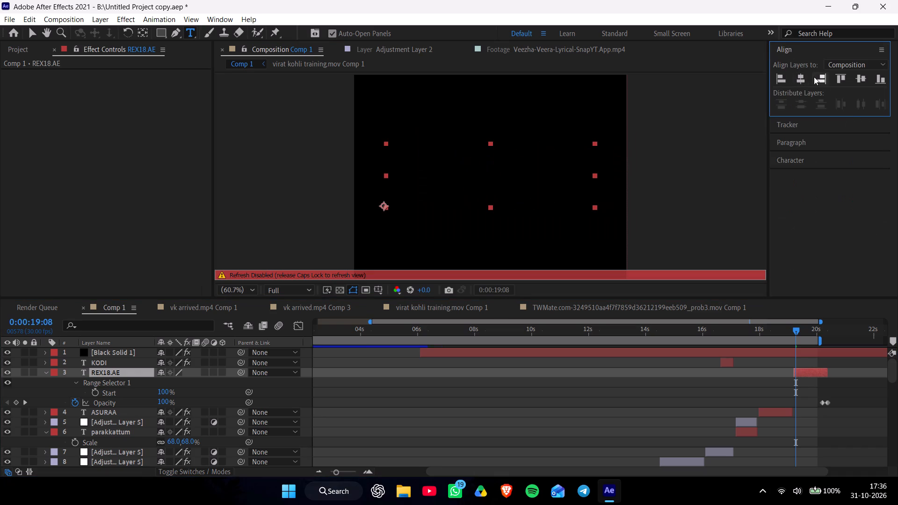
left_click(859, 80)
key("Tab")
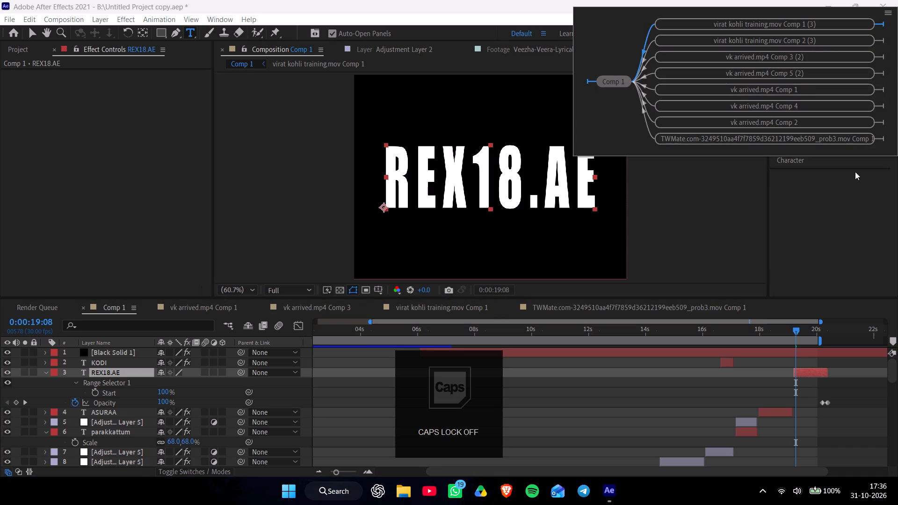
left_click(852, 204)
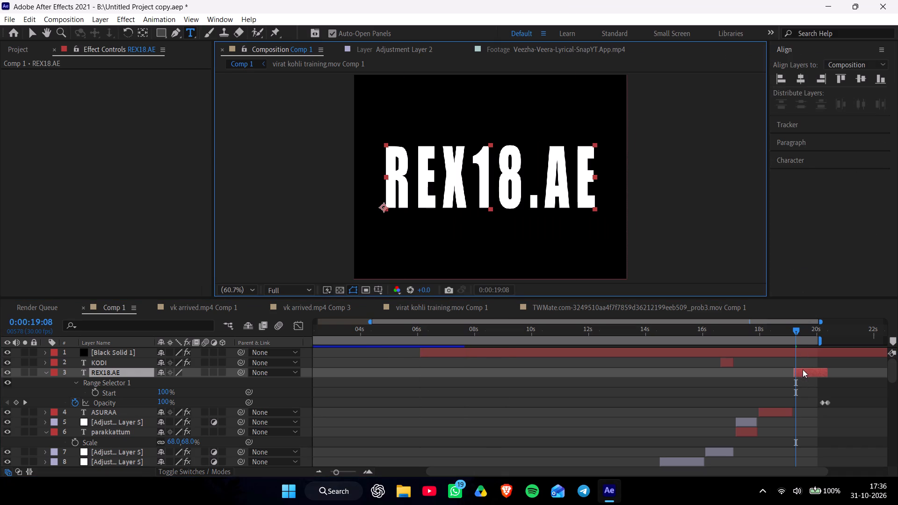
Reduce the font size of the REX18.AE text to 101 px.
double_click(803, 369)
left_click(799, 164)
left_click_drag(794, 151, 719, 166)
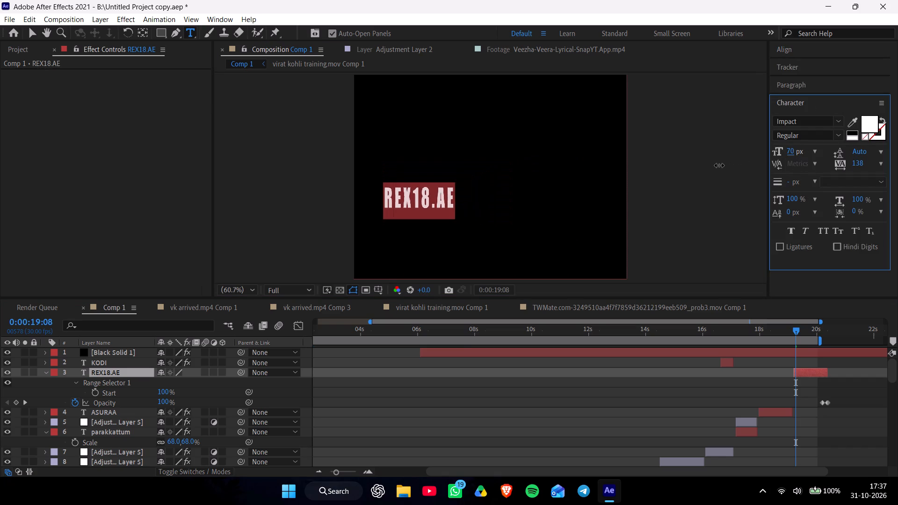
left_click_drag(719, 166, 755, 181)
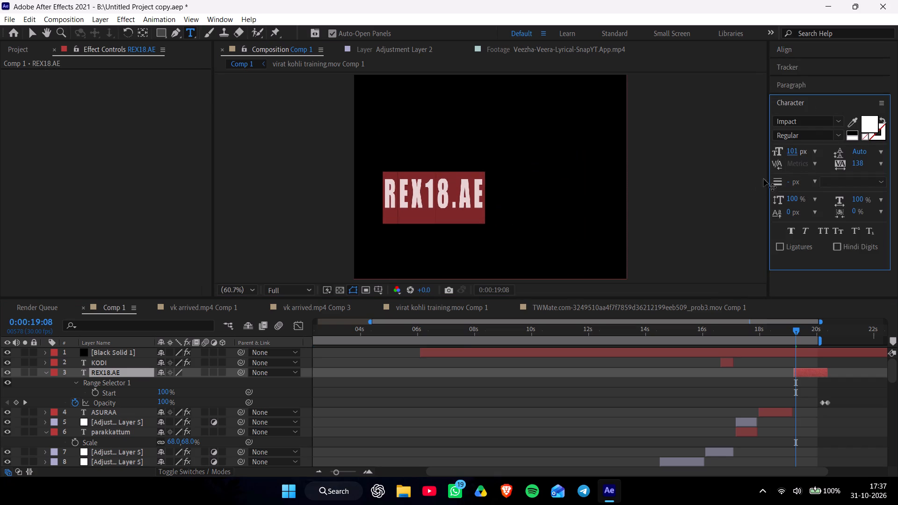
Center the resized REX18.AE text horizontally and vertically in the composition.
left_click(791, 48)
left_click(801, 79)
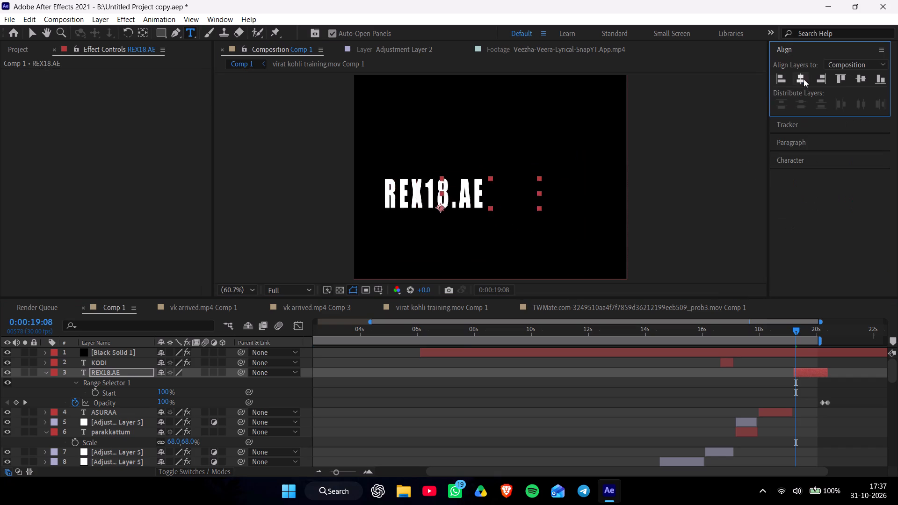
left_click(864, 78)
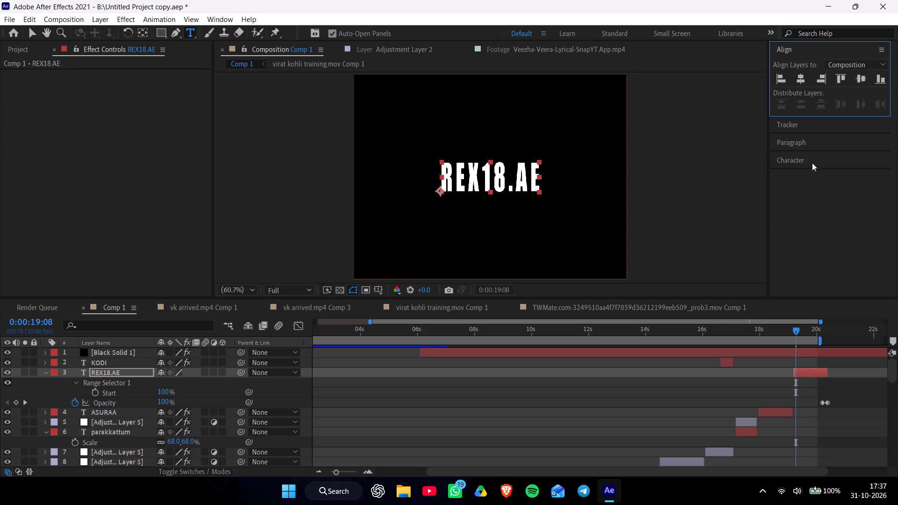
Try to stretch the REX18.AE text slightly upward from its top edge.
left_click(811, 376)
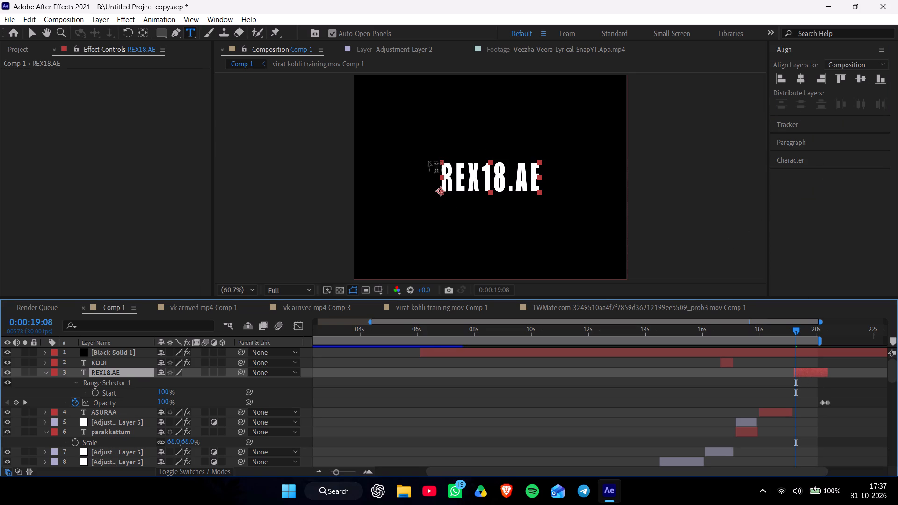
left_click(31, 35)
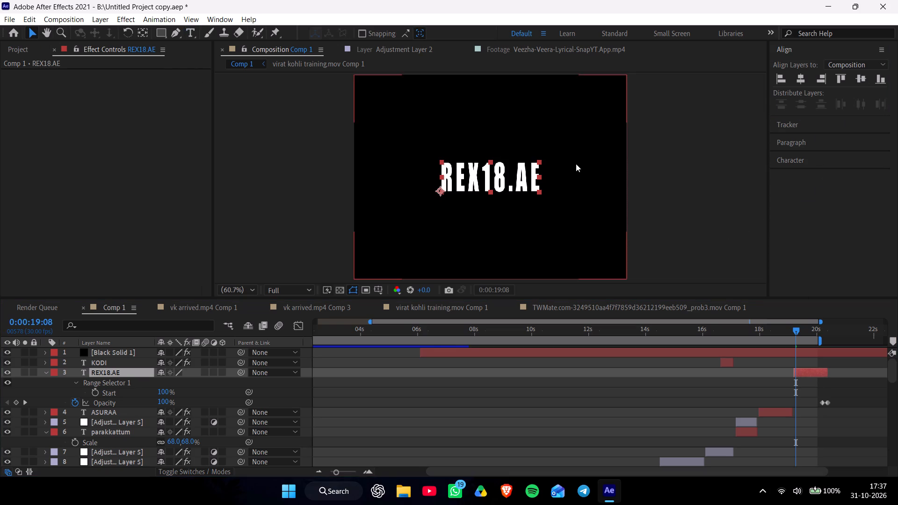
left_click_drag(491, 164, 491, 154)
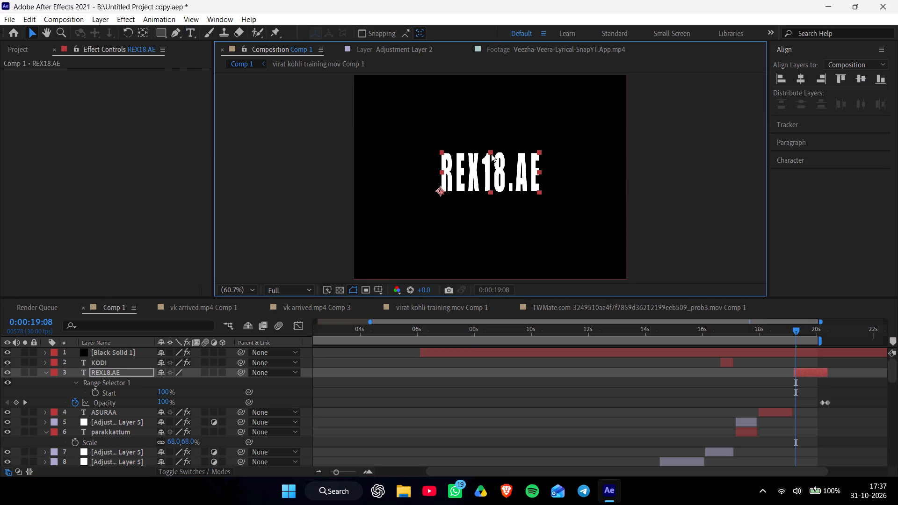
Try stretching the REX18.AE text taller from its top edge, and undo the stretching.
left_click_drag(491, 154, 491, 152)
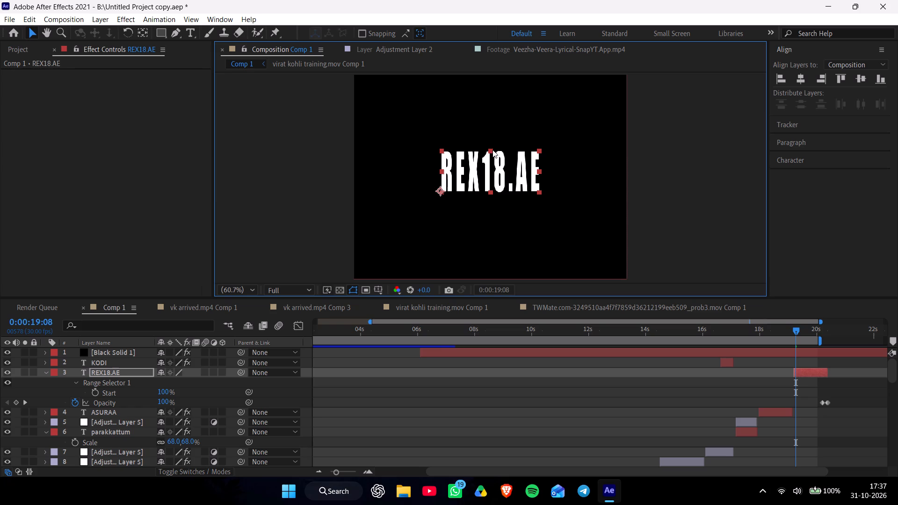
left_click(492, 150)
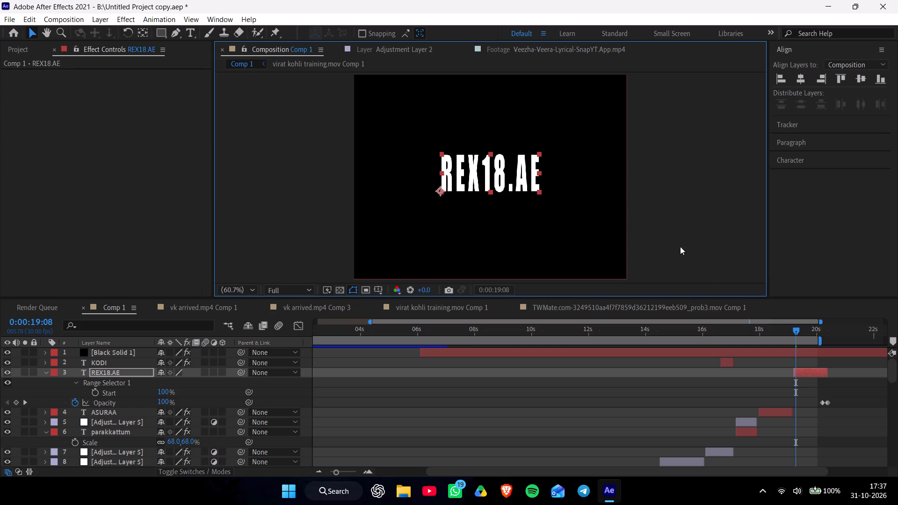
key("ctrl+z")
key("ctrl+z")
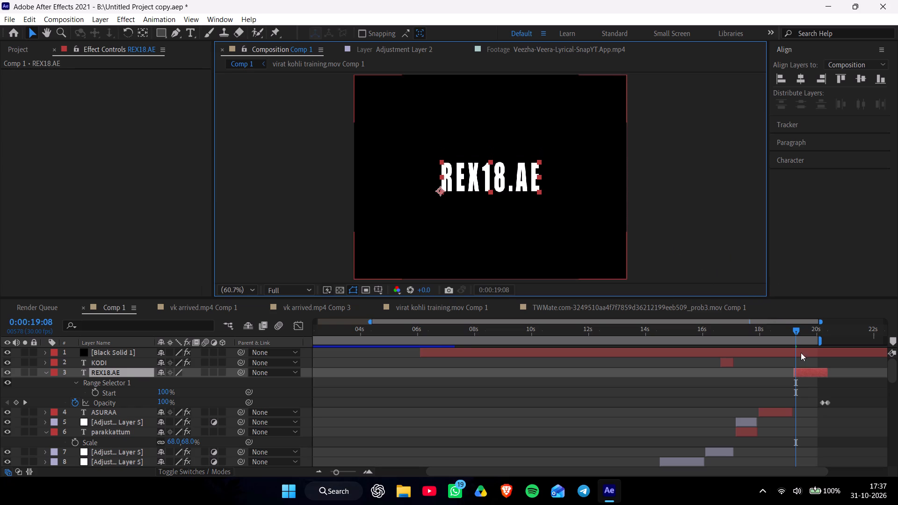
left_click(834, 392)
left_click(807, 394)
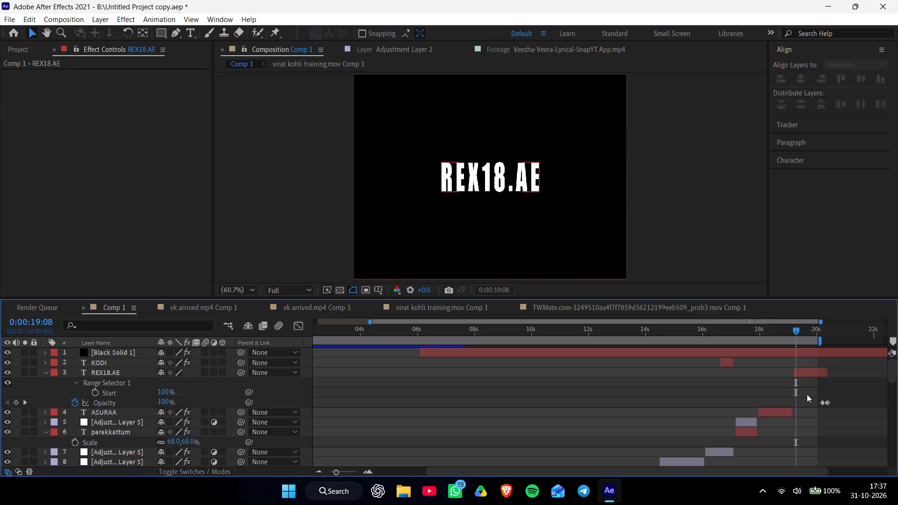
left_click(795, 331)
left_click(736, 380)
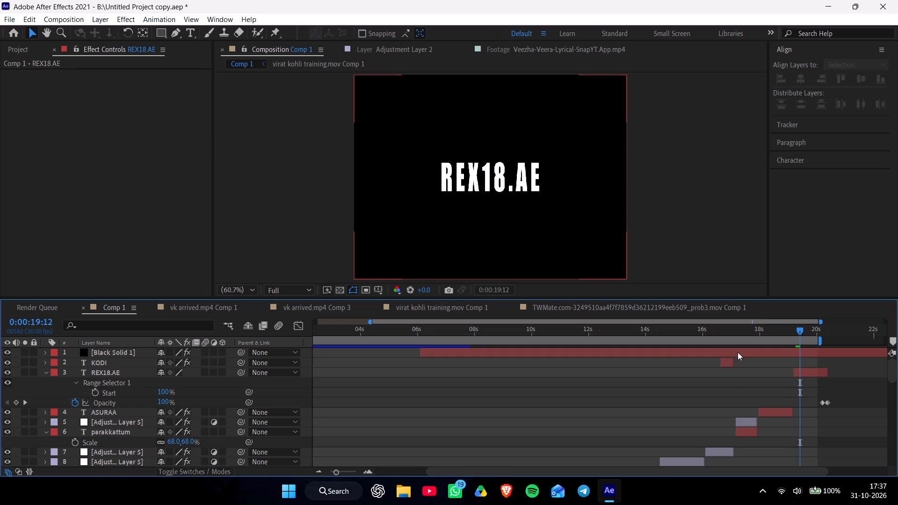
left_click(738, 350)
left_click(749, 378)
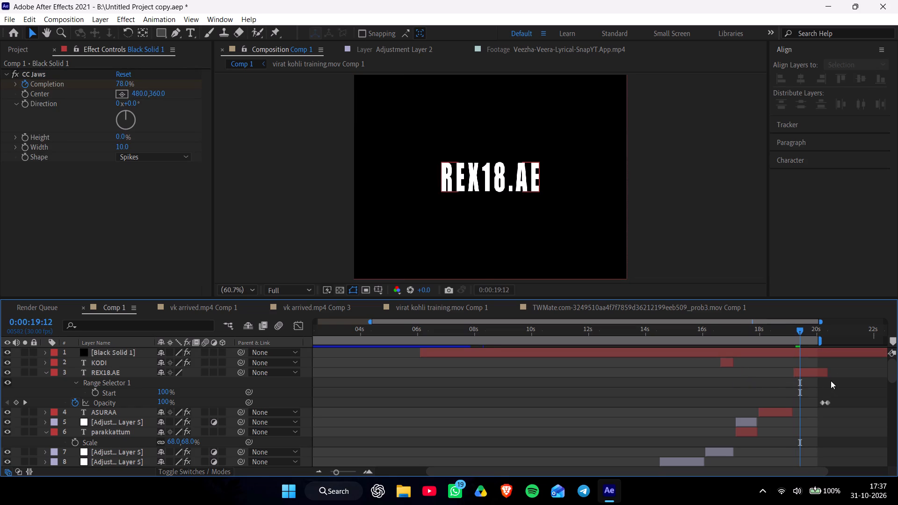
Split the REX18.AE text layer at 0:00:19:12 and 0:00:19:14 and delete the short segment between the two cuts.
left_click(804, 373)
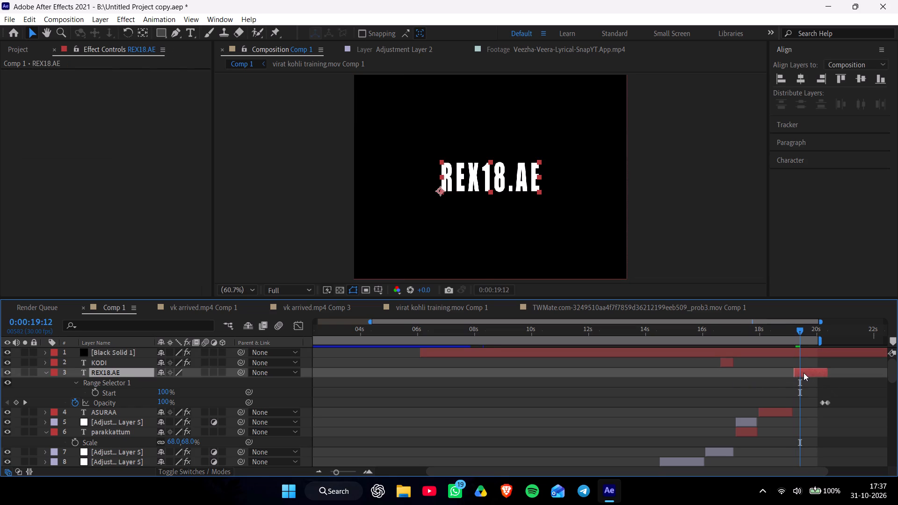
key("ctrl+shift+e")
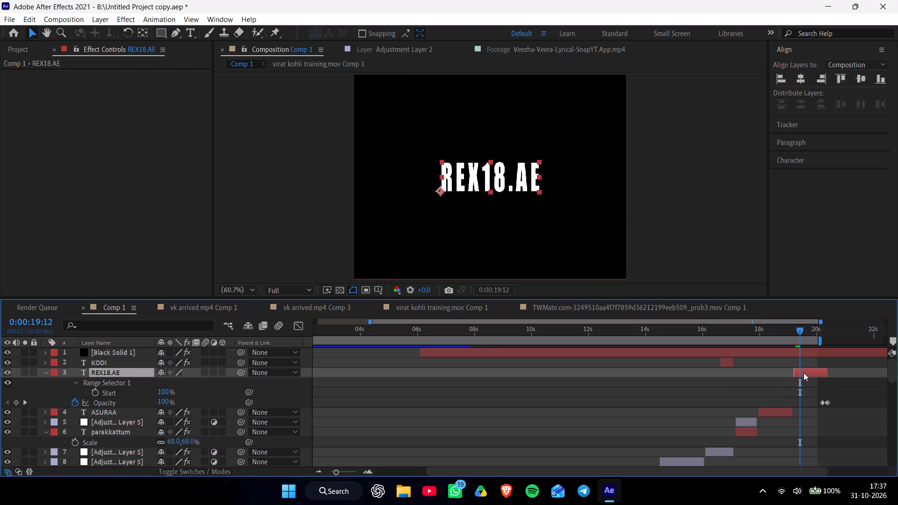
left_click(804, 373)
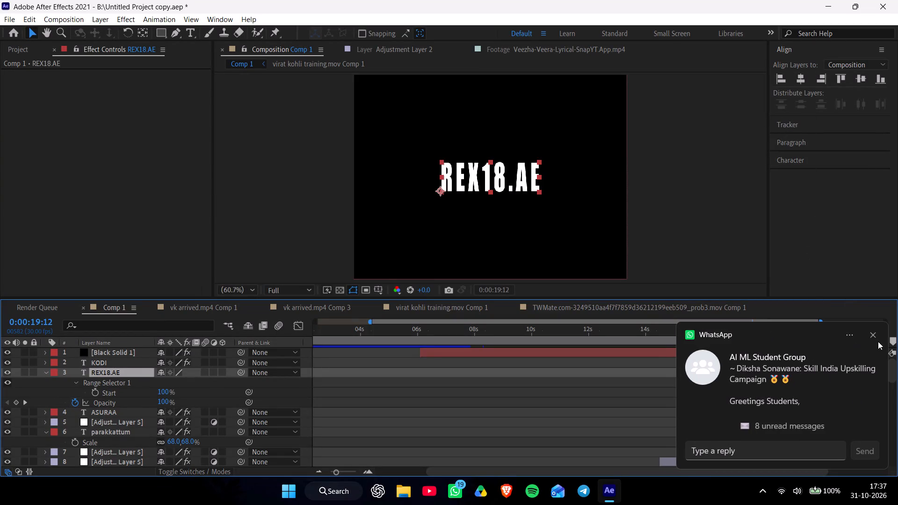
left_click(872, 335)
left_click_drag(795, 332, 796, 333)
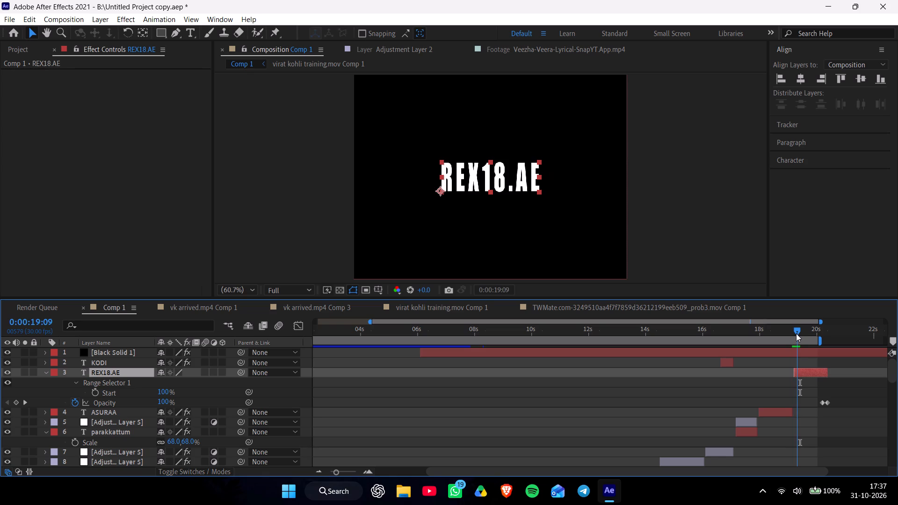
left_click_drag(796, 333, 800, 334)
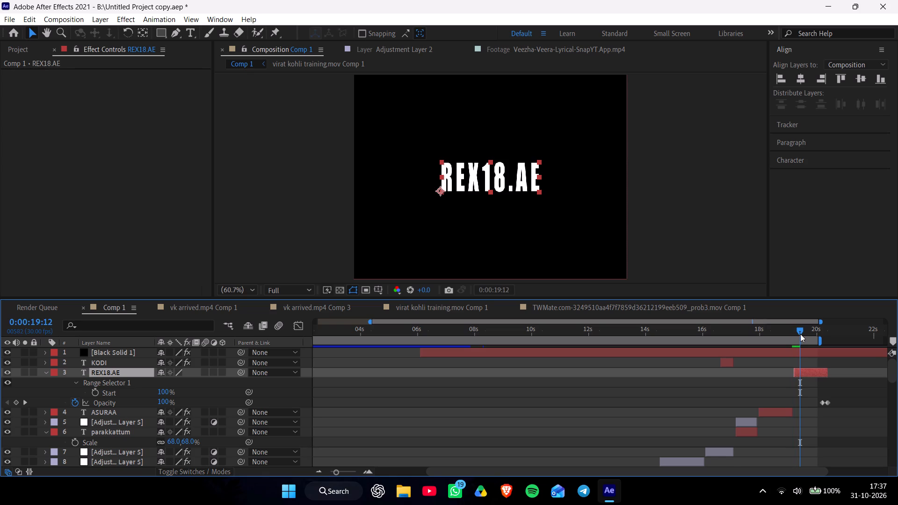
key("ctrl+shift+d")
left_click(800, 330)
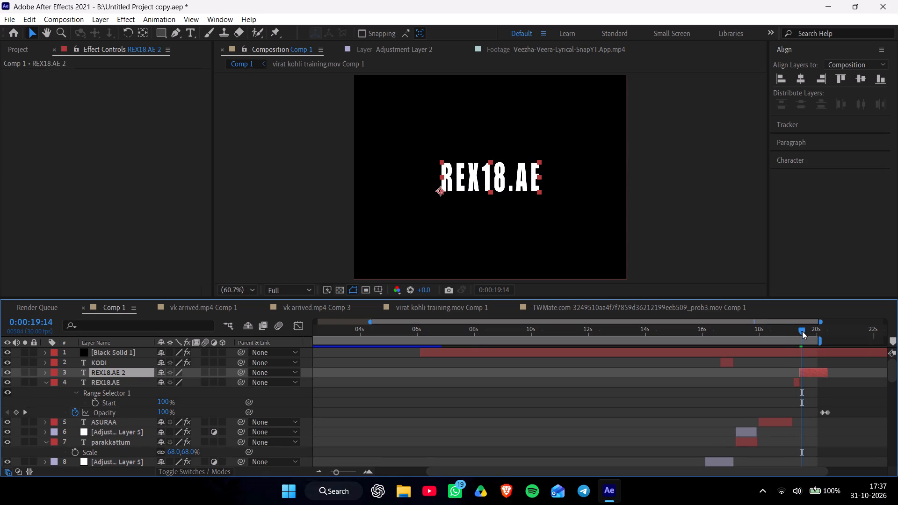
key("ctrl+shift+d")
left_click(803, 381)
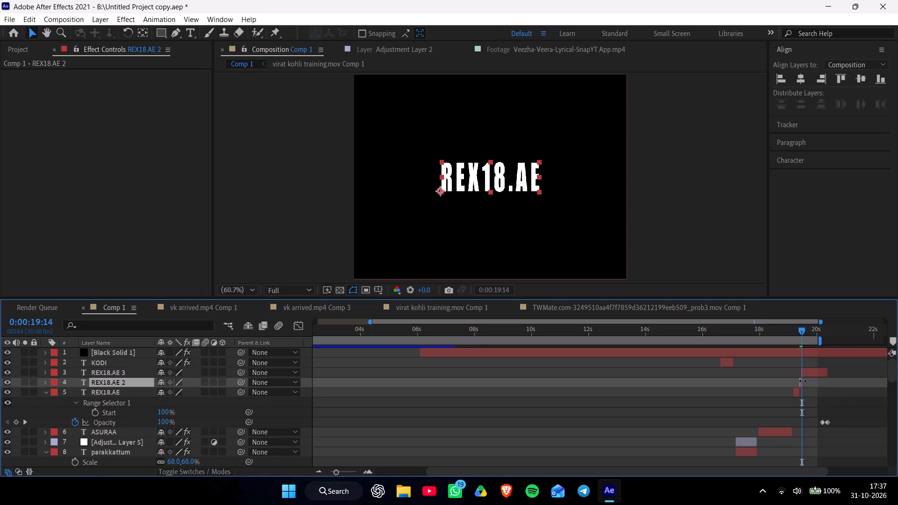
key("Delete")
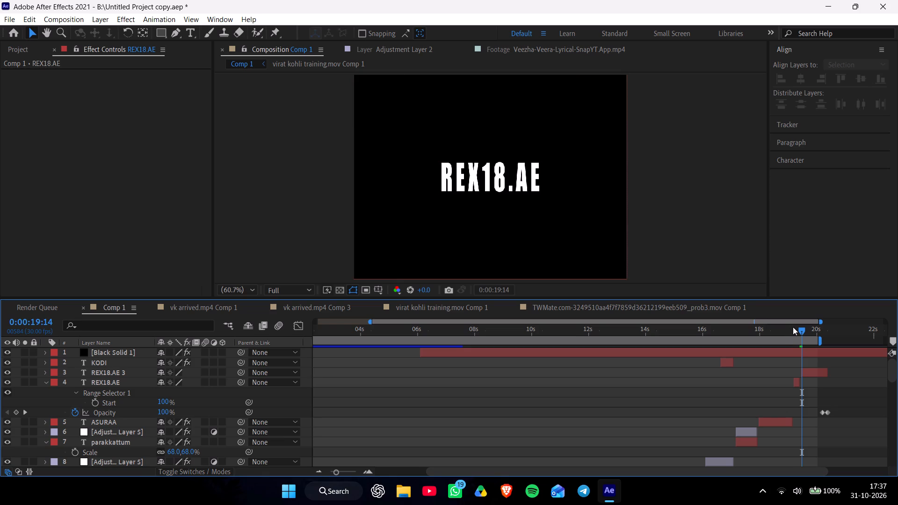
Preview the REX18.AE closing text from 19:05.
left_click(793, 327)
key("space")
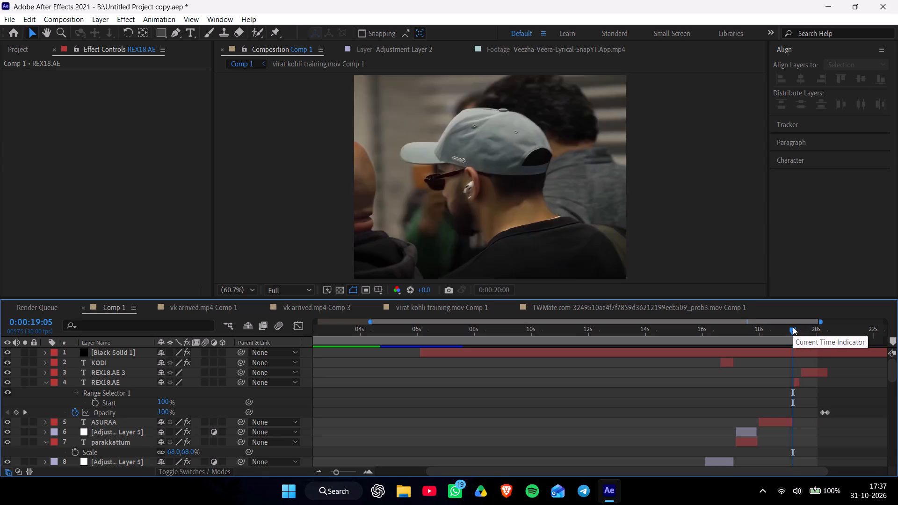
Replay the REX18.AE closing text from 19:05 and scrub through the gap between its two text layers.
left_click(793, 327)
key("space")
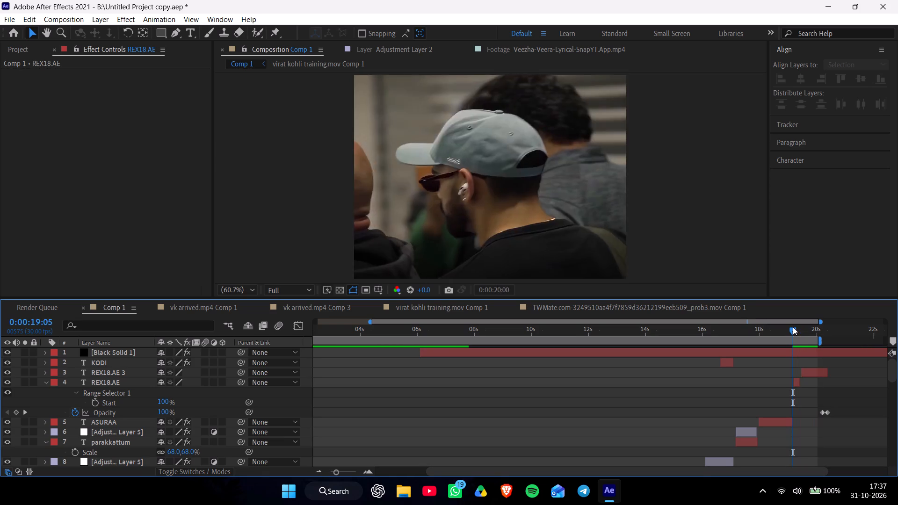
left_click(793, 327)
key("space")
left_click_drag(793, 327, 801, 330)
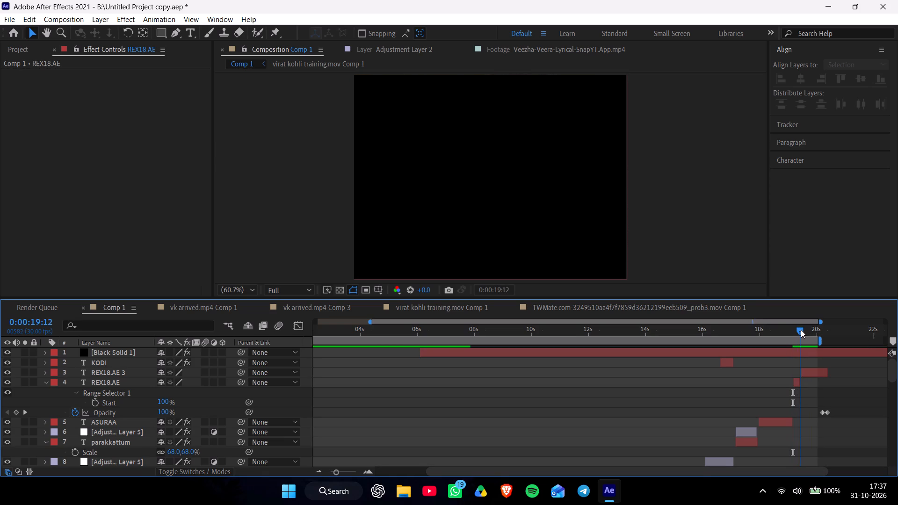
left_click_drag(801, 330, 801, 338)
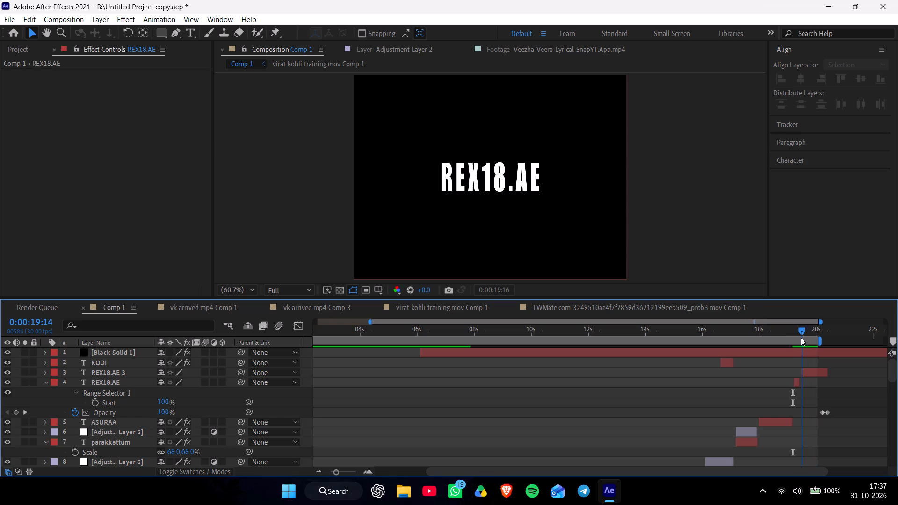
left_click_drag(801, 338, 796, 339)
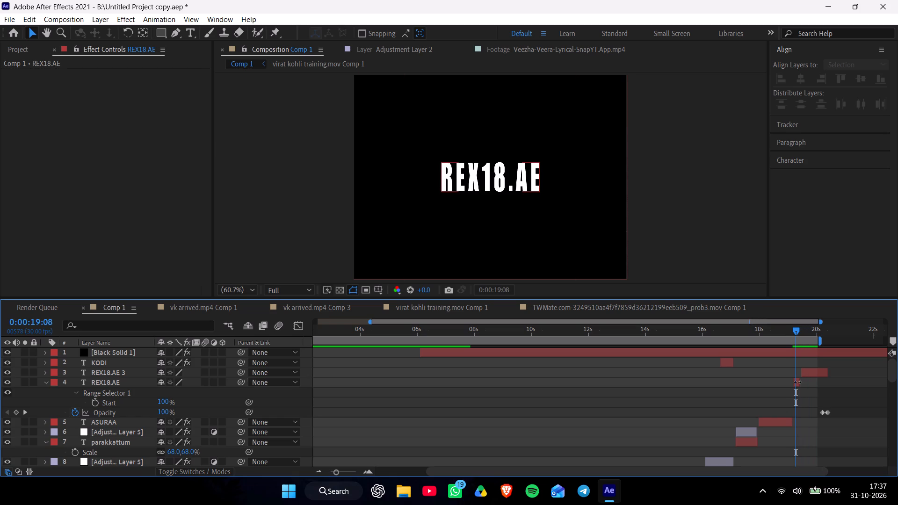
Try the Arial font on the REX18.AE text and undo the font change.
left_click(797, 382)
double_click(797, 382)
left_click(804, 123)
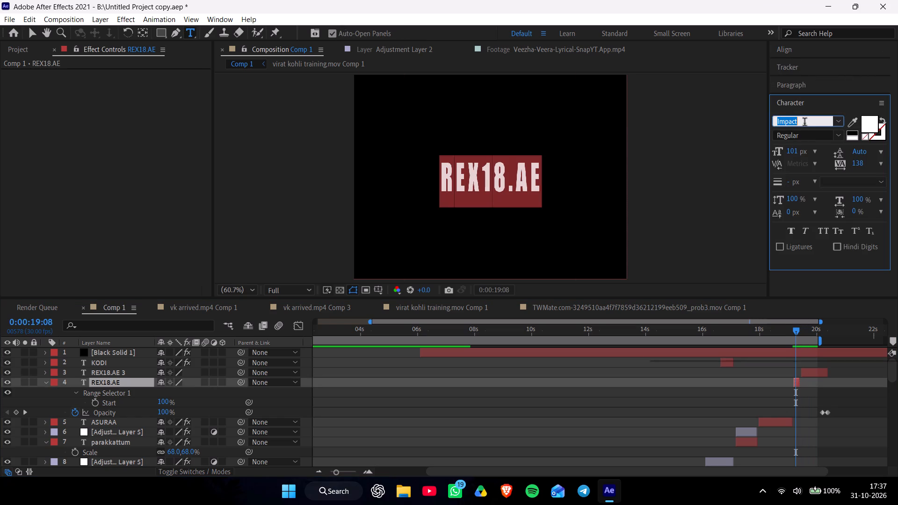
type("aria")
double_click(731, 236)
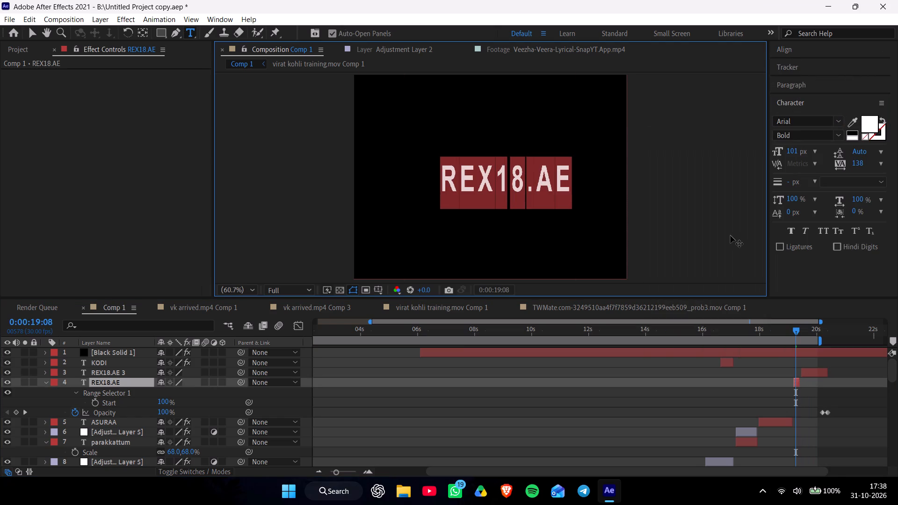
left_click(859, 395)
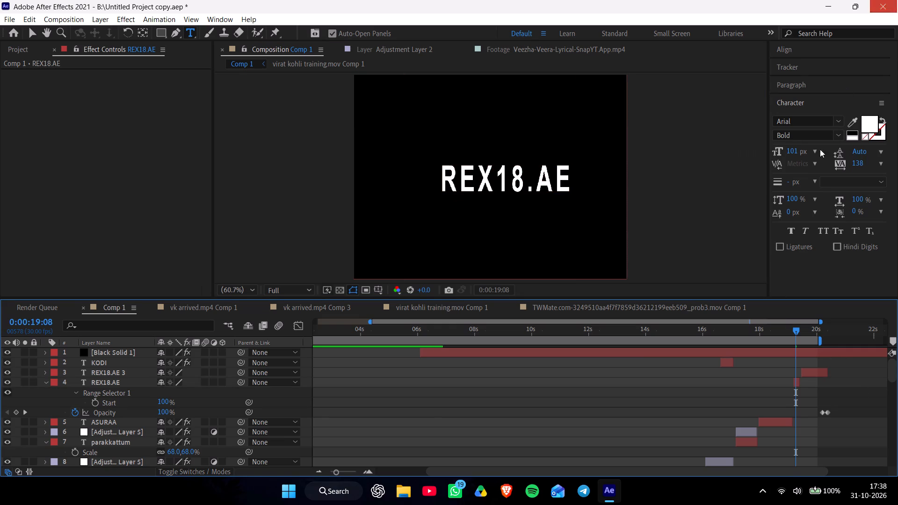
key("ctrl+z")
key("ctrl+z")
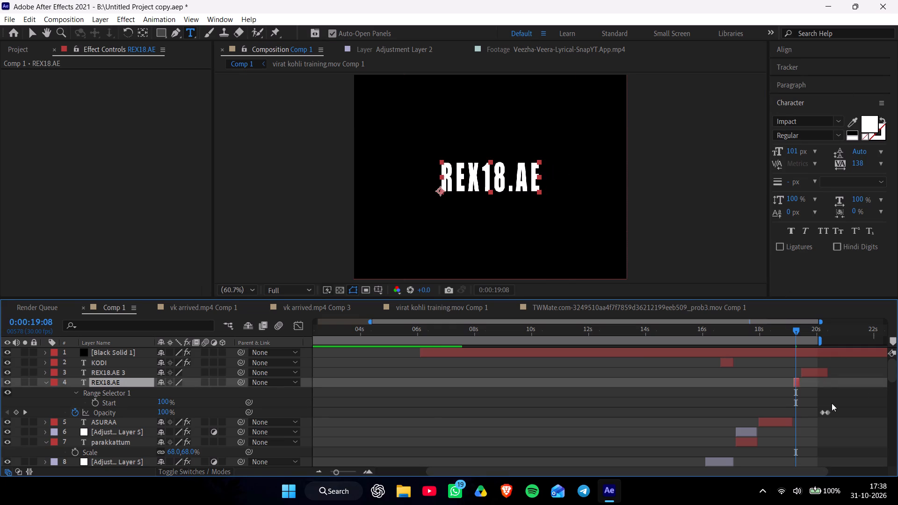
Scale the REX18.AE text layer down to 52.0, 84.6%.
left_click(798, 332)
key("s")
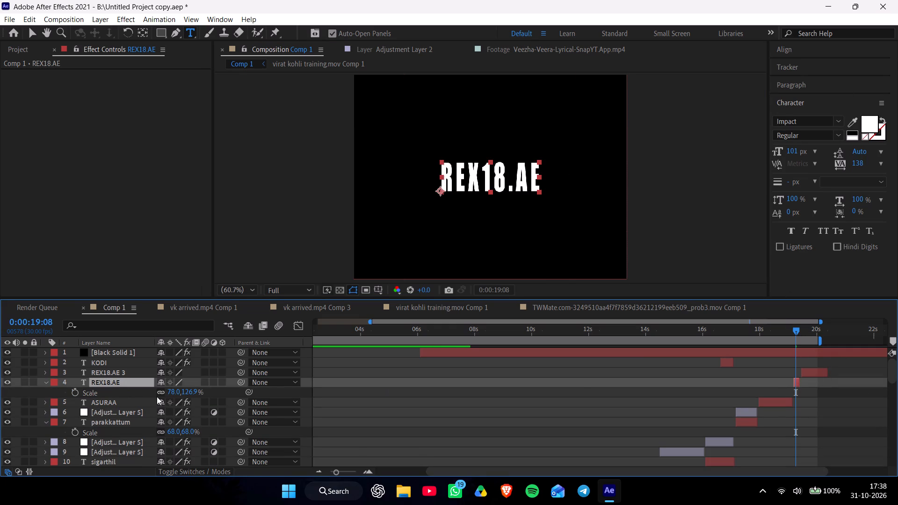
left_click_drag(174, 394, 159, 395)
Center the scaled REX18.AE text horizontally and vertically in the composition.
left_click(797, 55)
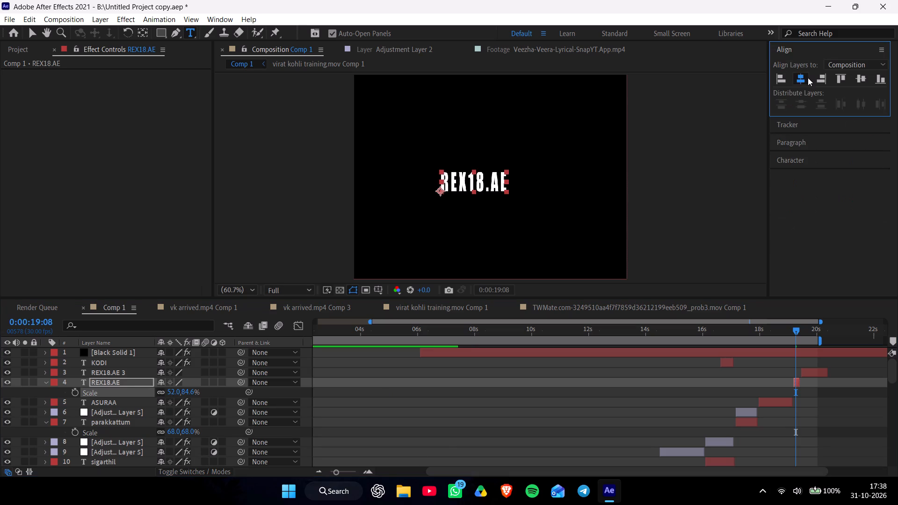
left_click(808, 78)
left_click(857, 79)
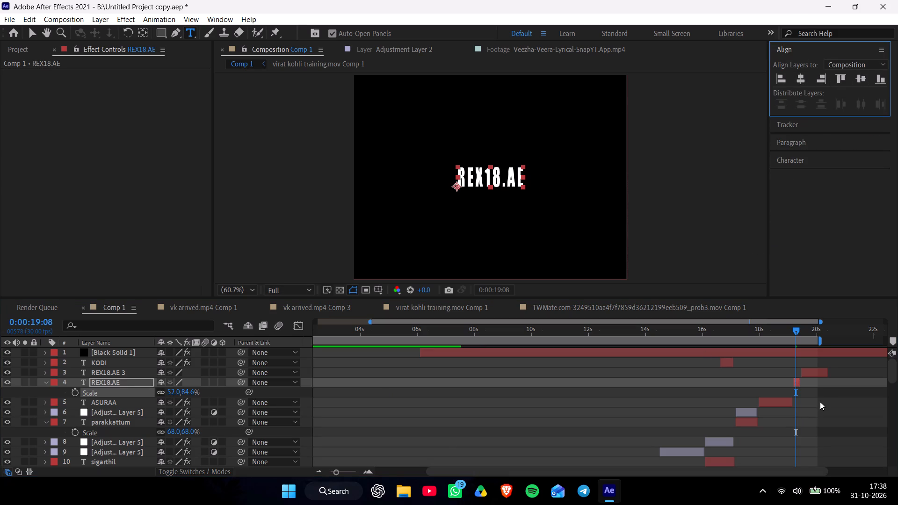
left_click(820, 402)
Set the horizontal scale of the REX18.AE 3 text layer to 52%, keeping its proportions linked.
left_click(806, 373)
key("s")
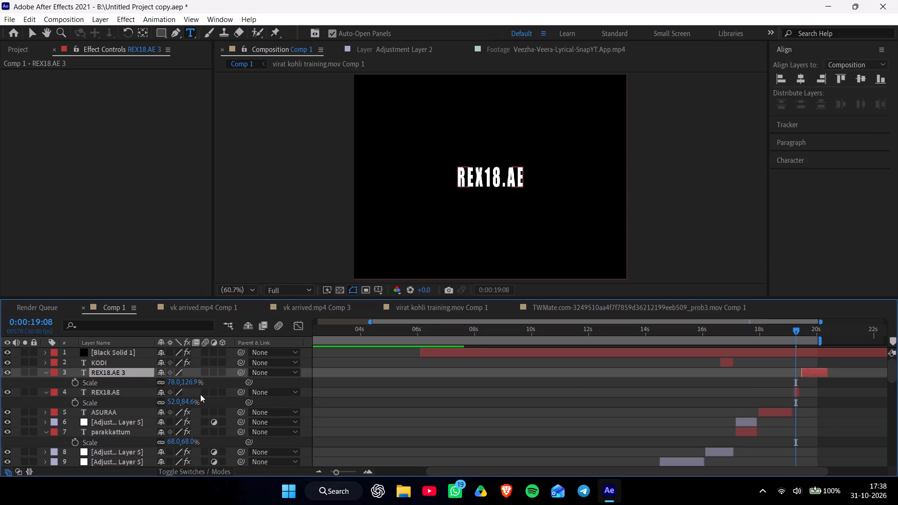
left_click(171, 382)
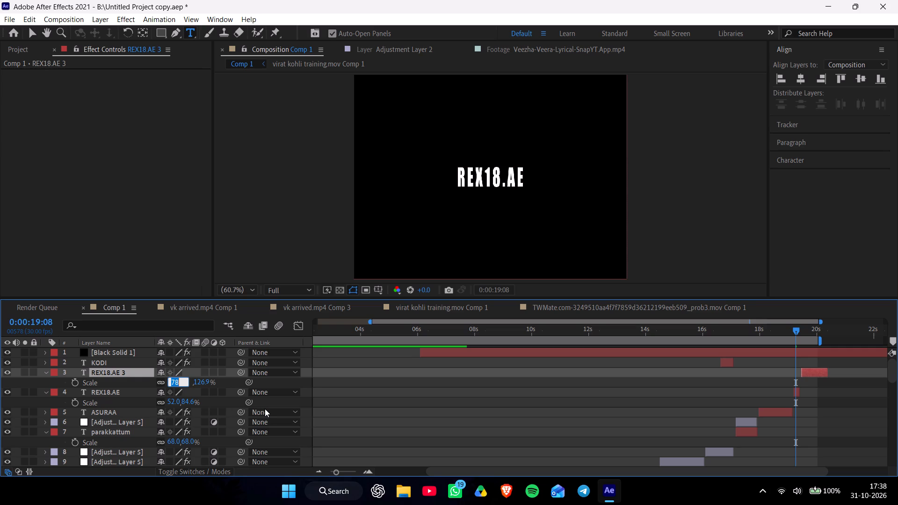
type("52")
key("Return")
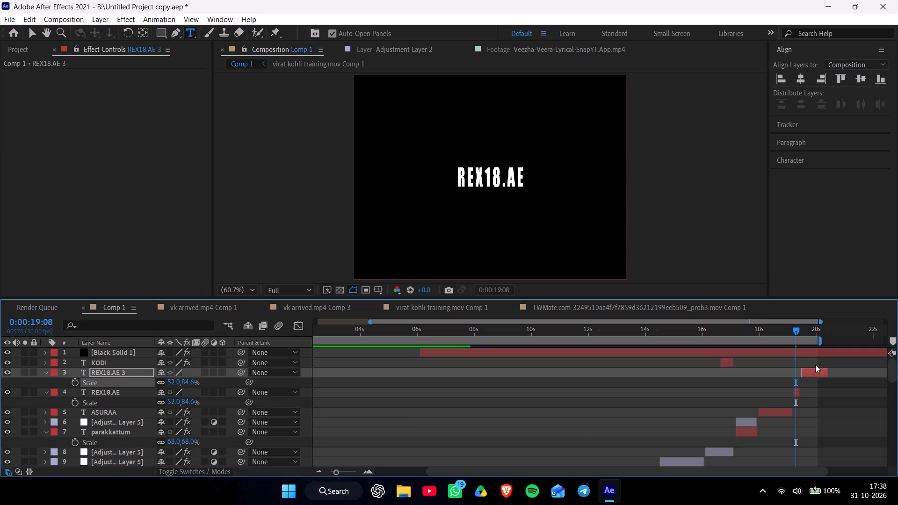
Center the REX18.AE 3 text horizontally and vertically in the composition at 19:19.
key("space")
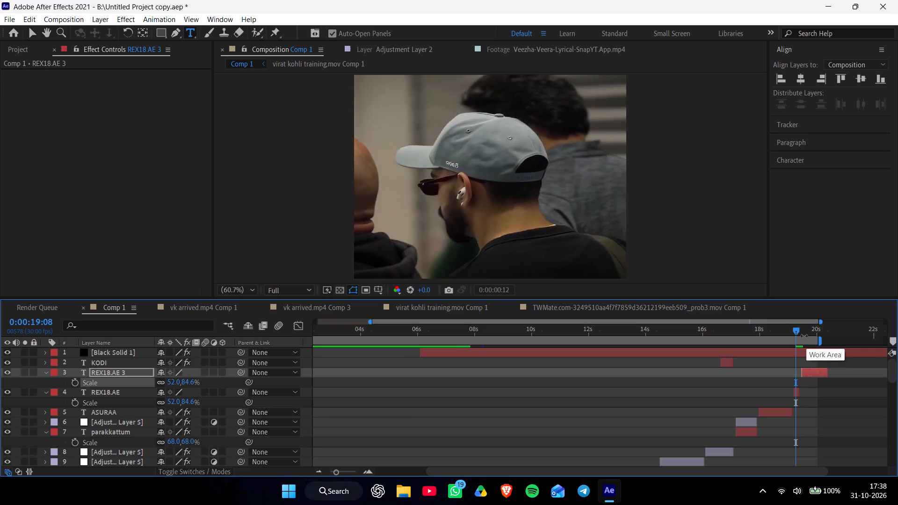
left_click_drag(801, 329, 806, 332)
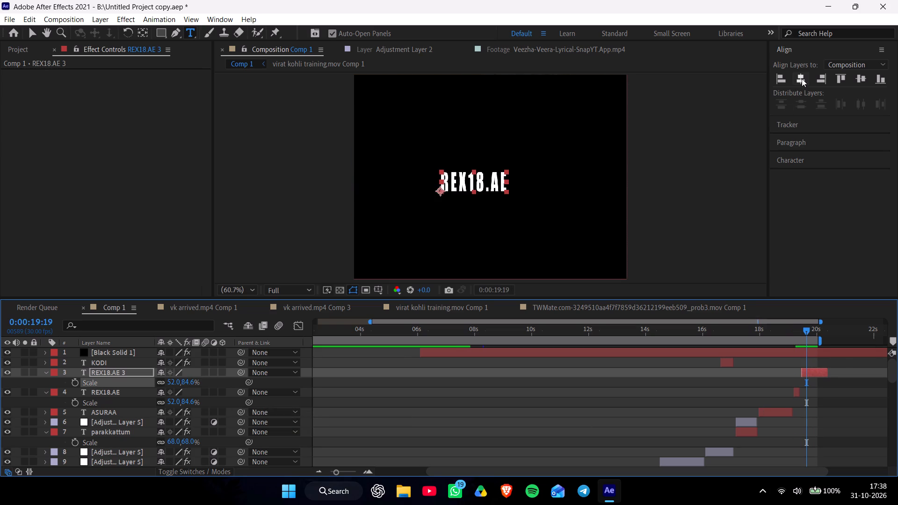
left_click(802, 78)
left_click(861, 79)
Preview the ending from 17:24 and again from 18:01, checking the ASURAA section and the REX18.AE closing text.
left_click_drag(804, 334, 802, 334)
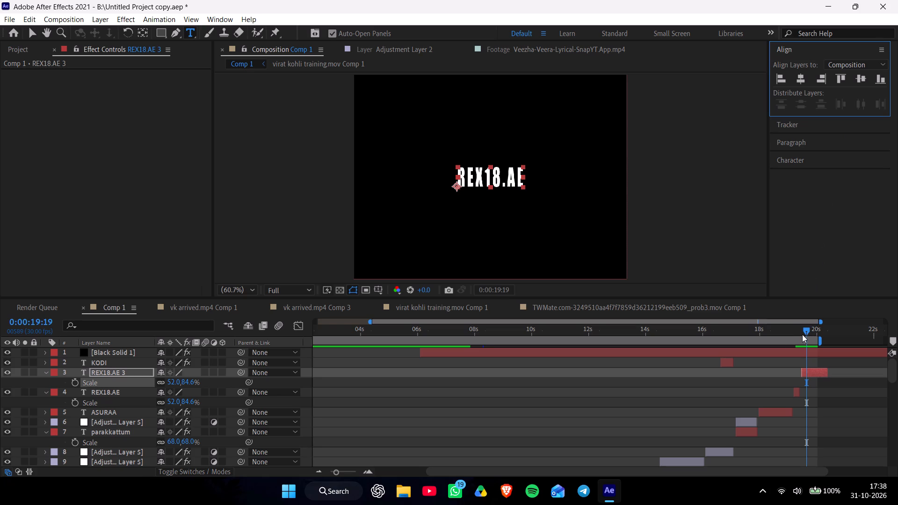
left_click_drag(802, 334, 752, 347)
key("space")
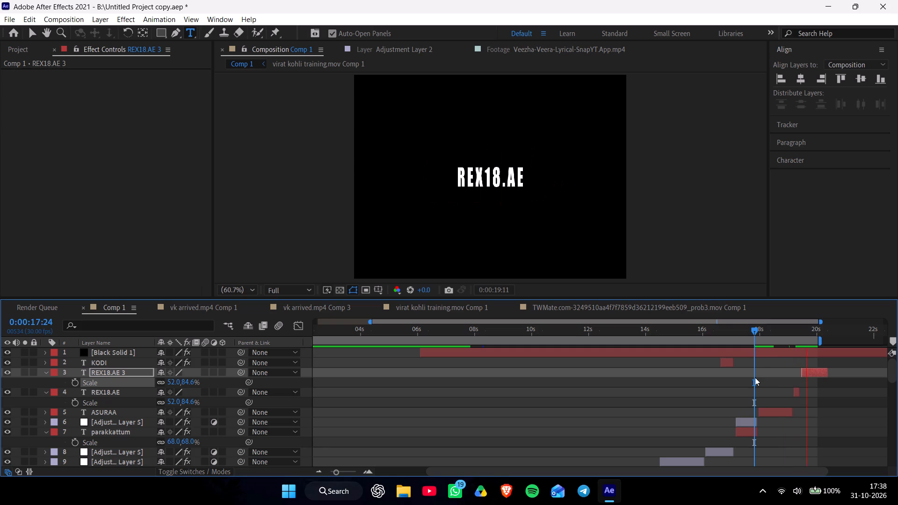
left_click(753, 332)
key("space")
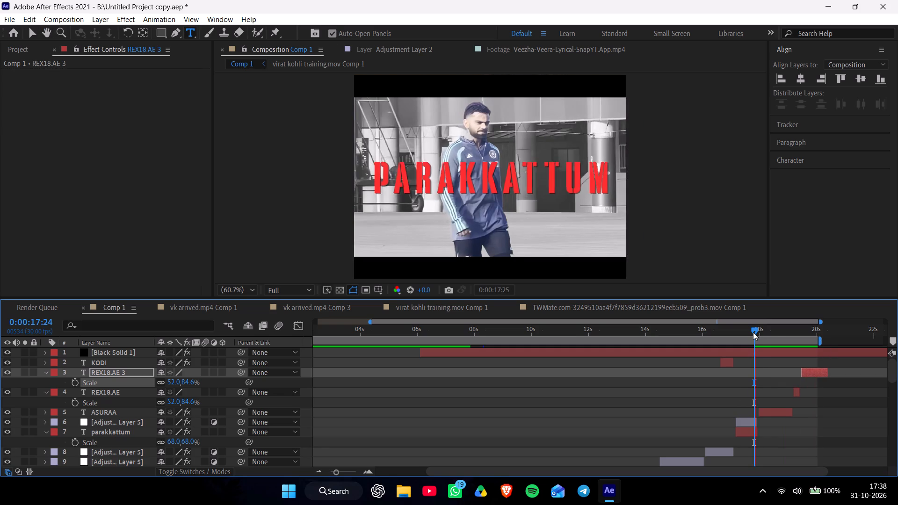
left_click_drag(753, 332, 754, 332)
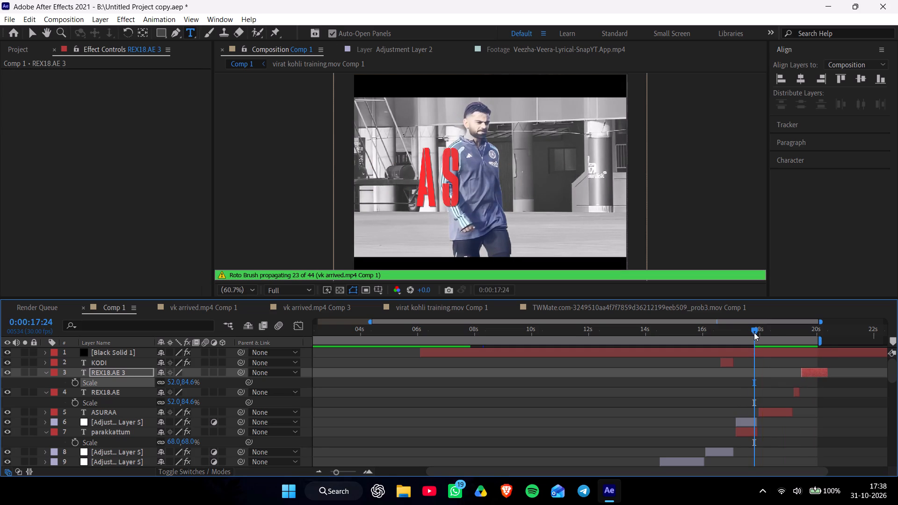
left_click_drag(754, 332, 760, 335)
key("space")
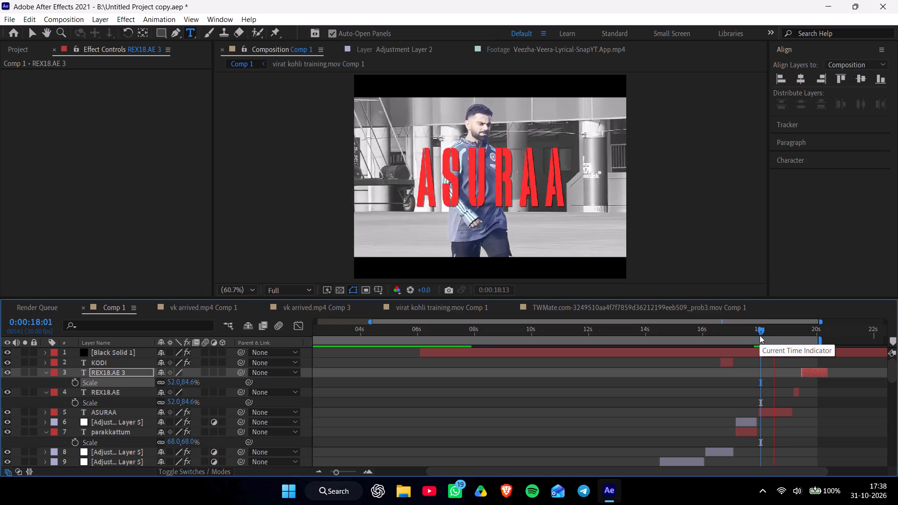
left_click(760, 332)
key("space")
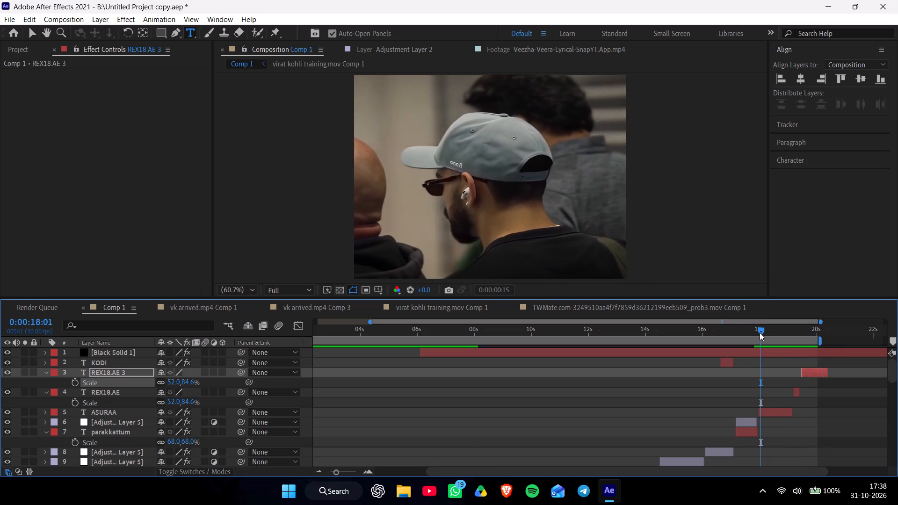
key("space")
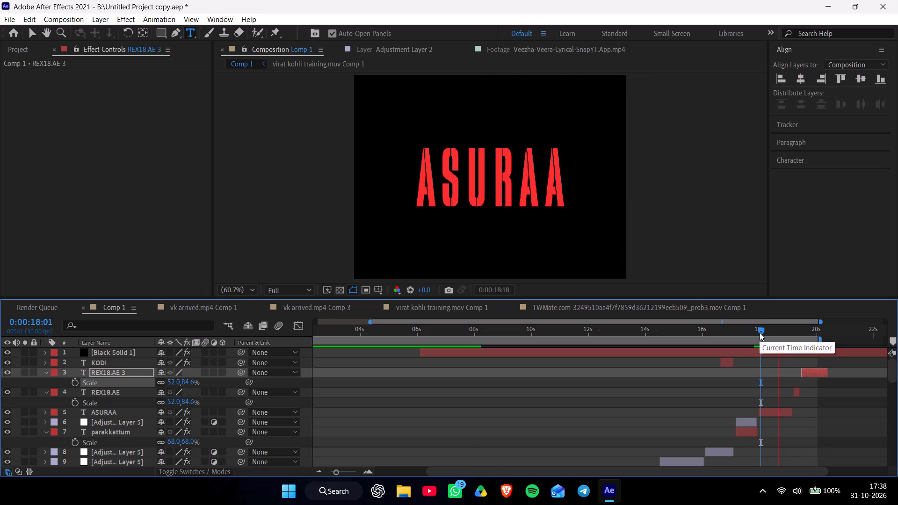
Trim the ASURAA text layer's out point back to just after 18:15, near the end of the video clip beneath it.
left_click_drag(760, 332, 768, 335)
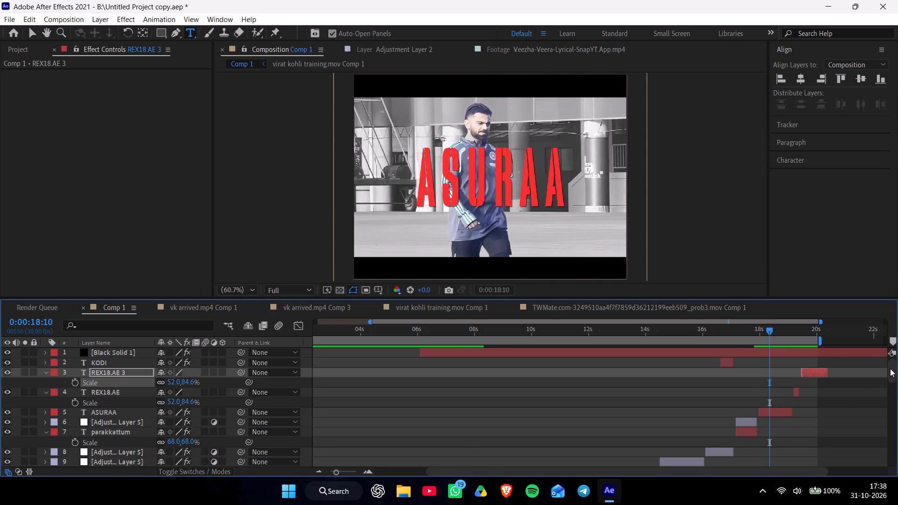
left_click_drag(891, 368, 892, 383)
left_click_drag(892, 383, 892, 382)
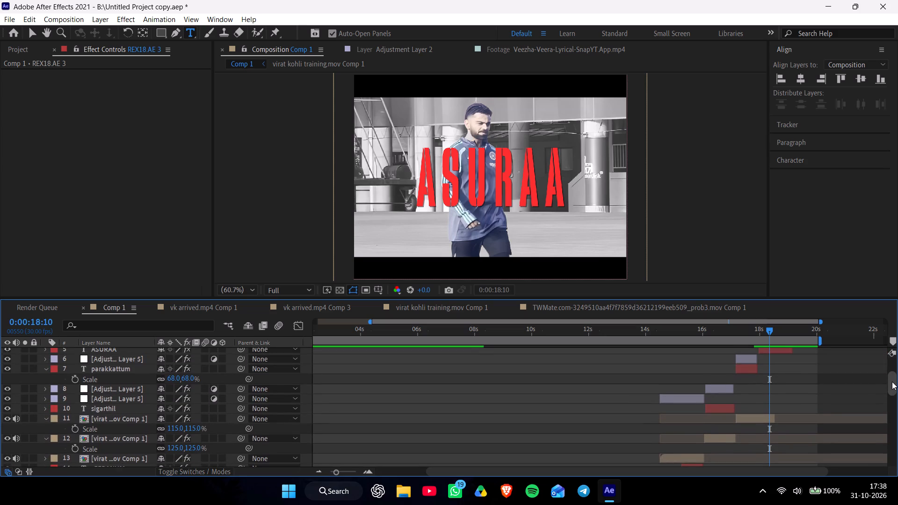
left_click_drag(892, 382, 893, 379)
left_click(767, 329)
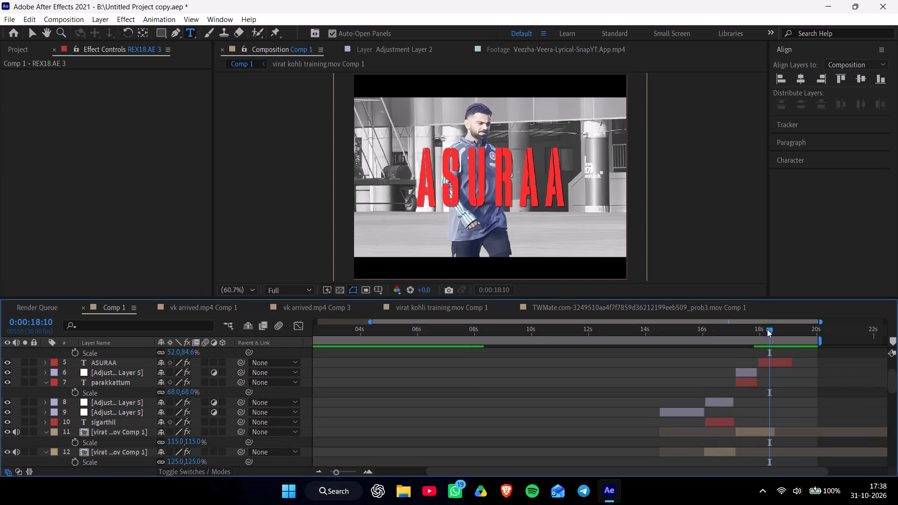
left_click(777, 361)
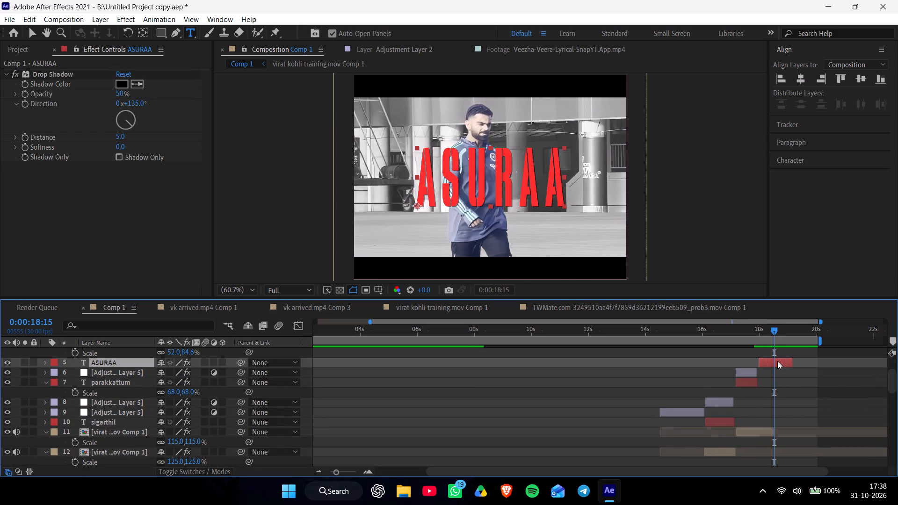
key("u")
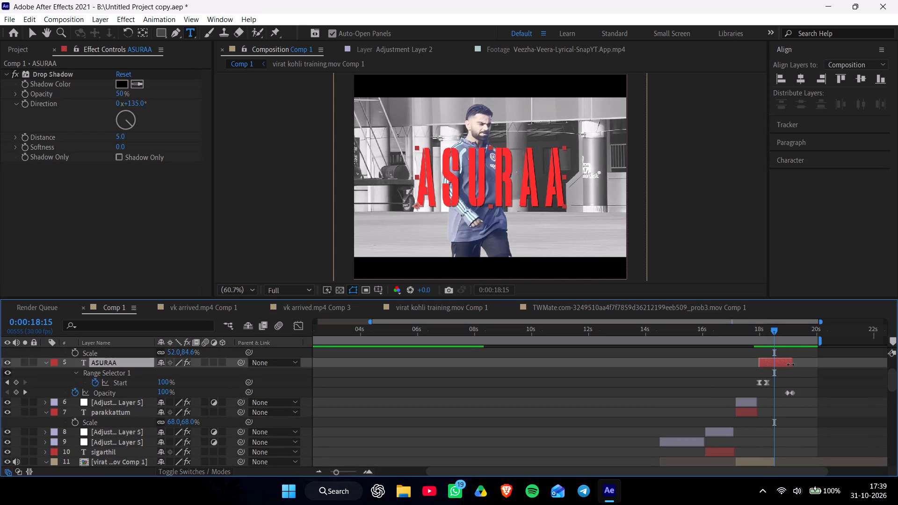
left_click_drag(790, 364, 777, 368, "alt")
key("ctrl+z")
left_click_drag(792, 359, 785, 366)
left_click_drag(785, 366, 777, 369)
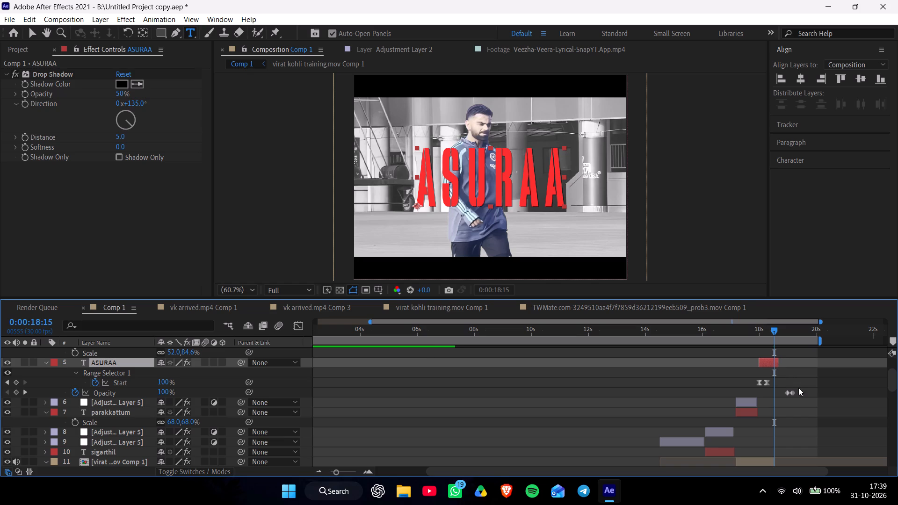
Delete both Opacity keyframes from the ASURAA text layer.
left_click_drag(799, 390, 787, 394)
left_click(787, 394)
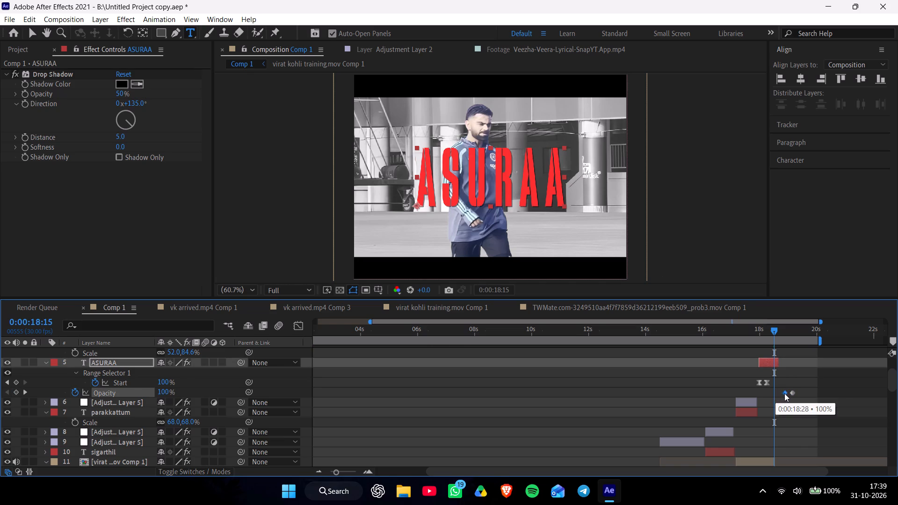
left_click_drag(801, 391, 784, 393)
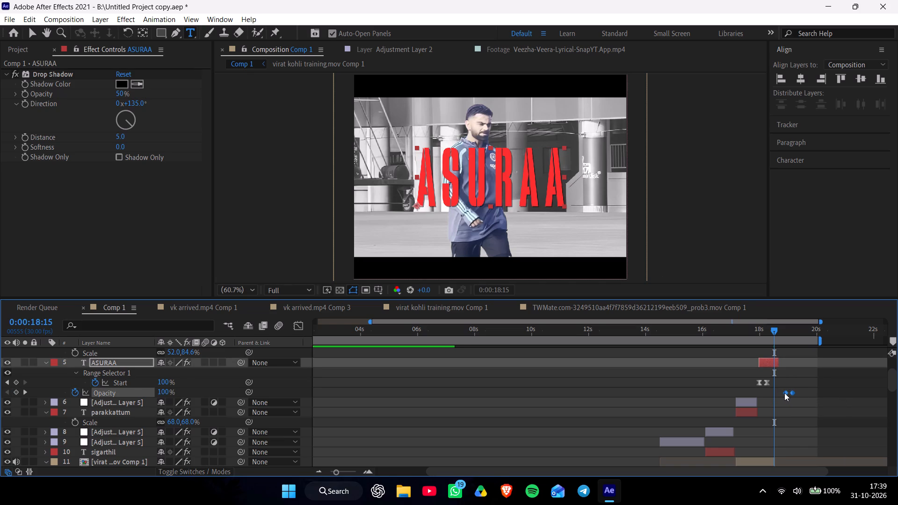
key("Delete")
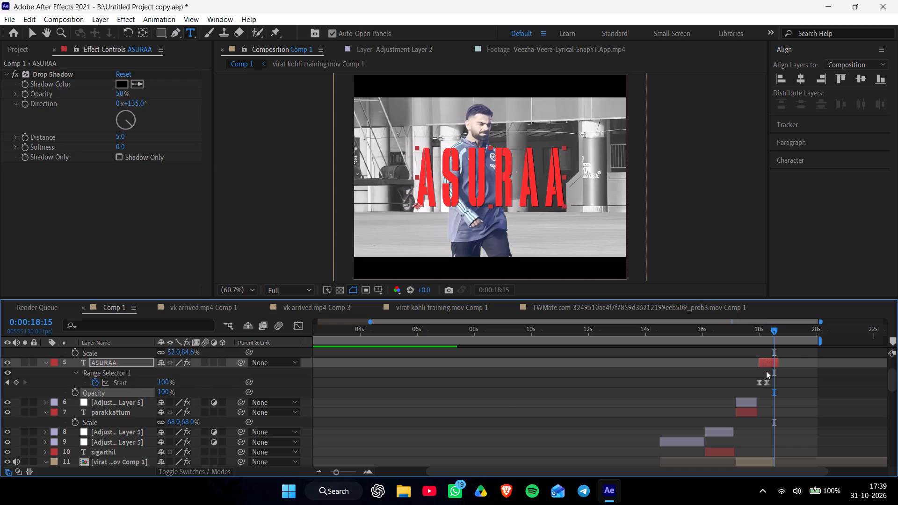
Preview the shortened ASURAA ending and the REX18.AE closing text from 18:15.
key("space")
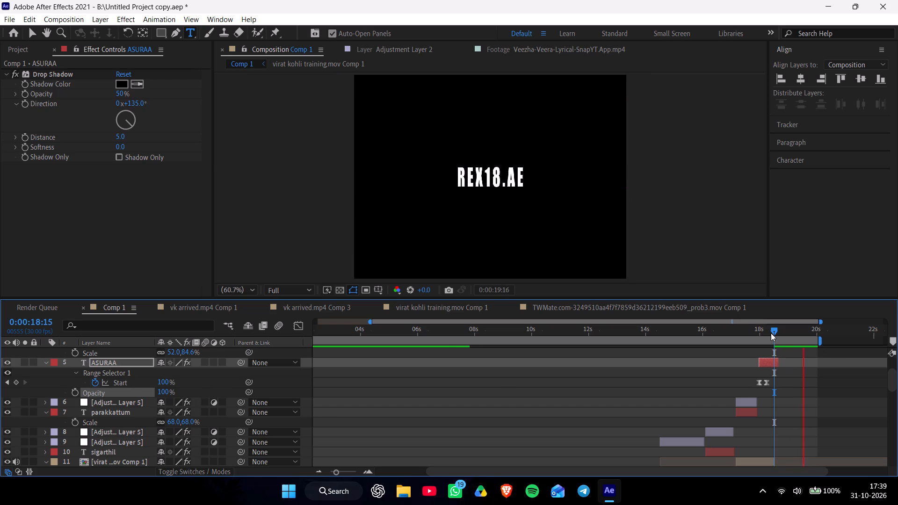
Trim the ASURAA text layer's out point back to 18:16, matching the end of the video clip beneath it.
left_click(774, 333)
left_click(777, 364)
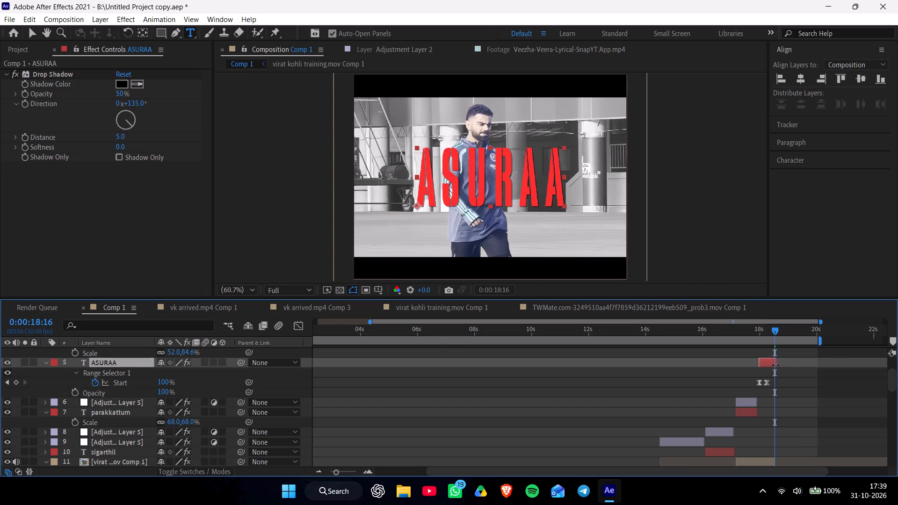
Preview the ending from the ASURAA text, and again from 19:02 and 19:01, checking when the REX18.AE text appears.
left_click(763, 324)
left_click(768, 332)
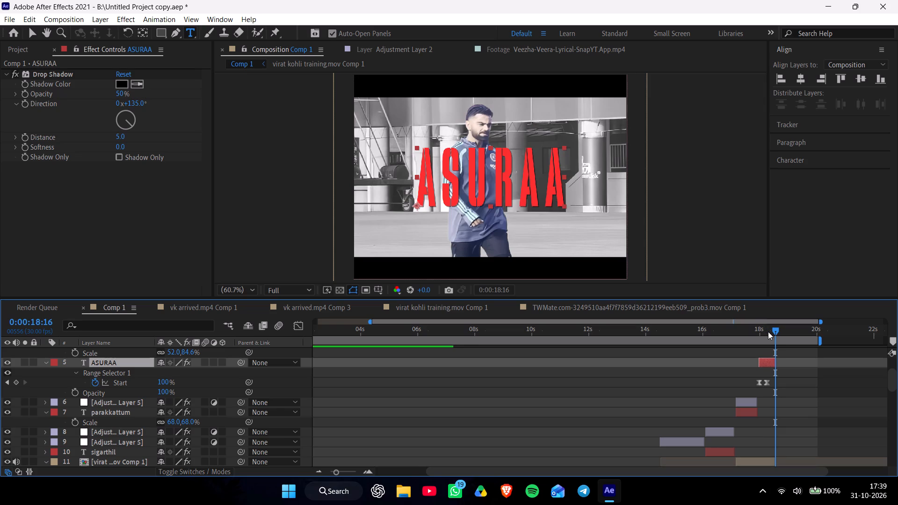
key("space")
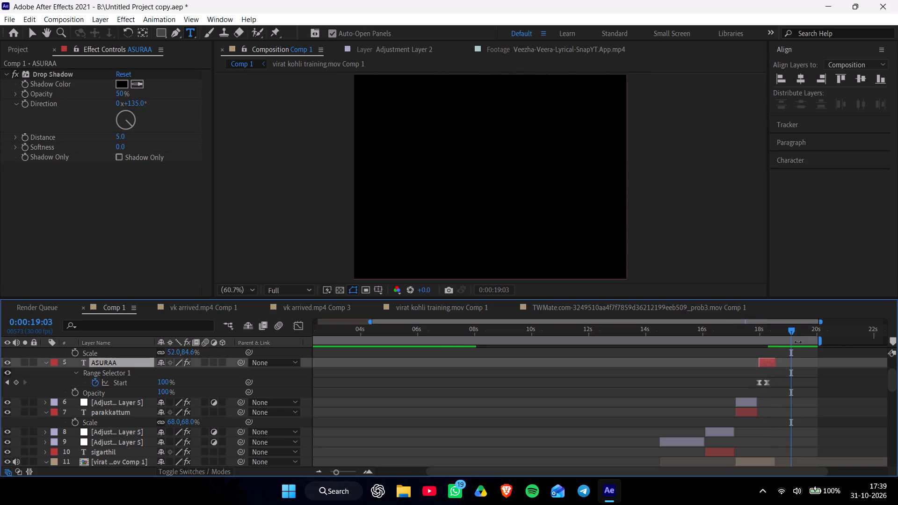
left_click_drag(889, 379, 890, 356)
key("space")
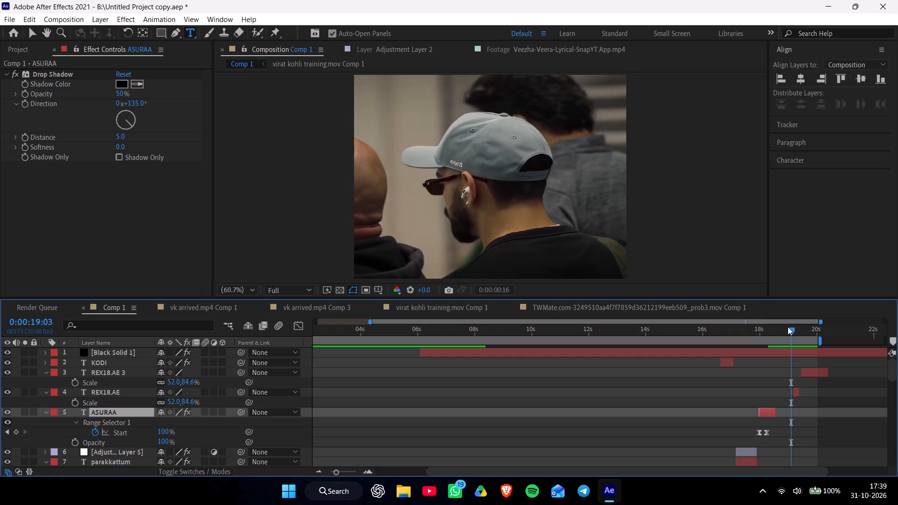
left_click(788, 327)
key("space")
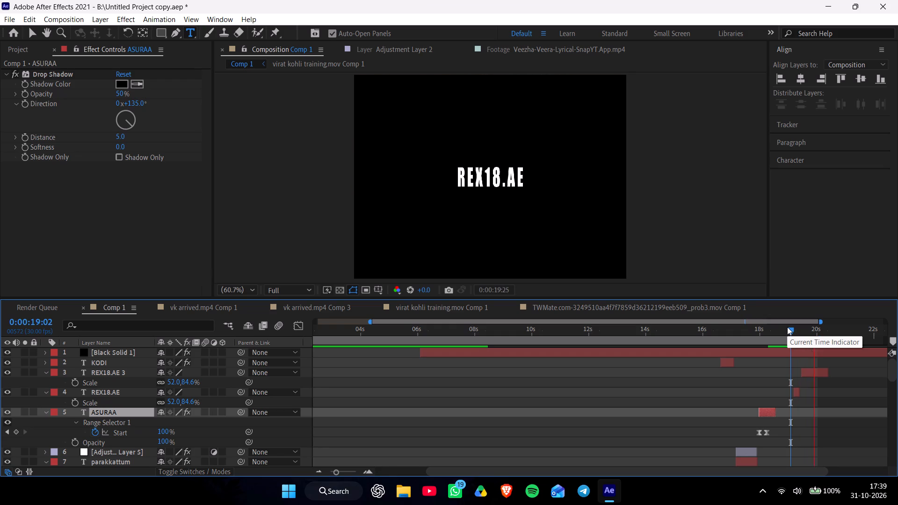
left_click_drag(787, 327, 786, 333)
key("space")
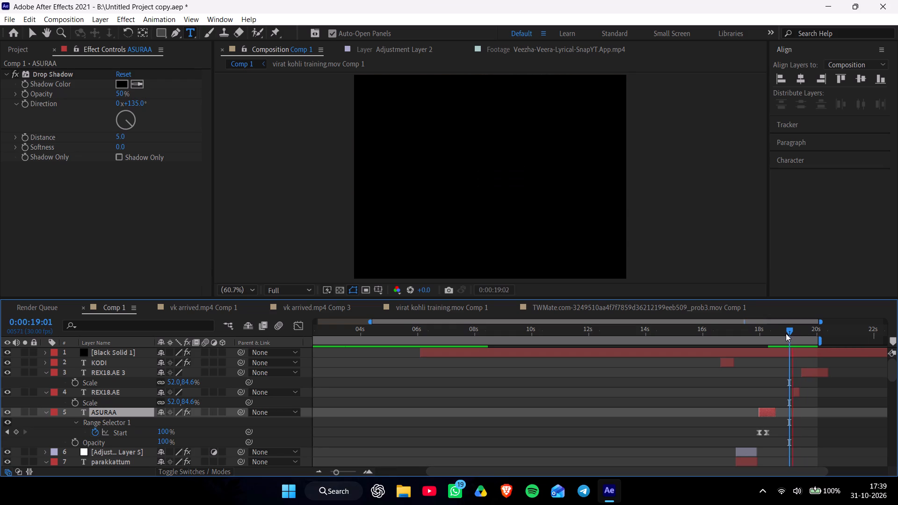
Shift the REX18.AE and REX18.AE 3 text layers together earlier, so REX18.AE starts just after the ASURAA layer ends.
left_click_drag(786, 333, 779, 336)
left_click(796, 389)
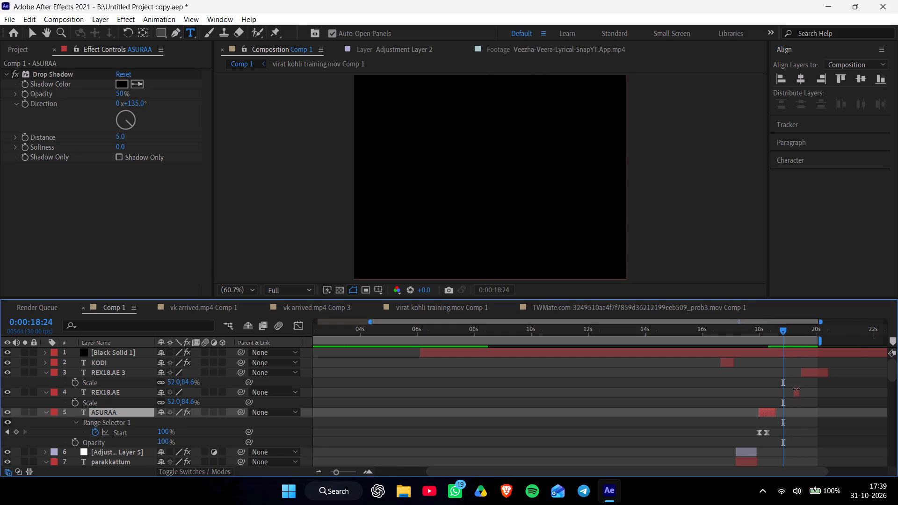
left_click(806, 374, "ctrl")
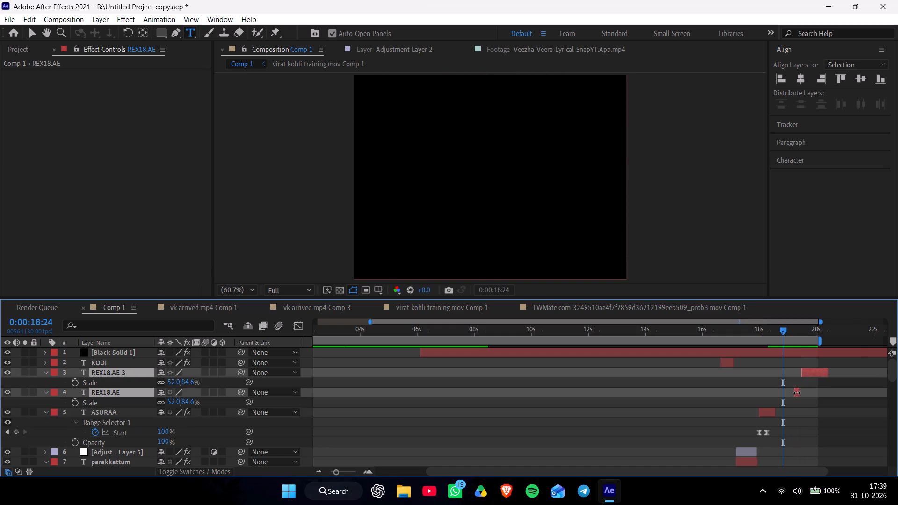
left_click_drag(810, 372, 804, 373)
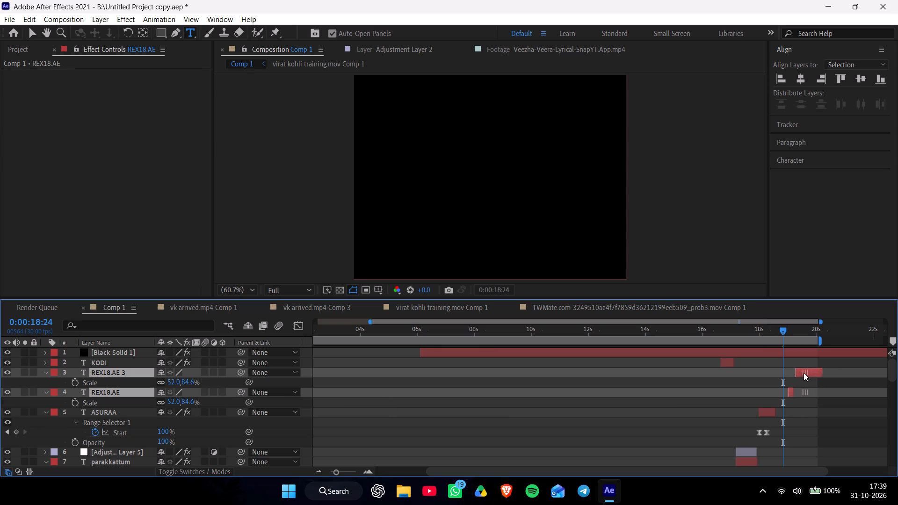
left_click_drag(804, 373, 796, 377)
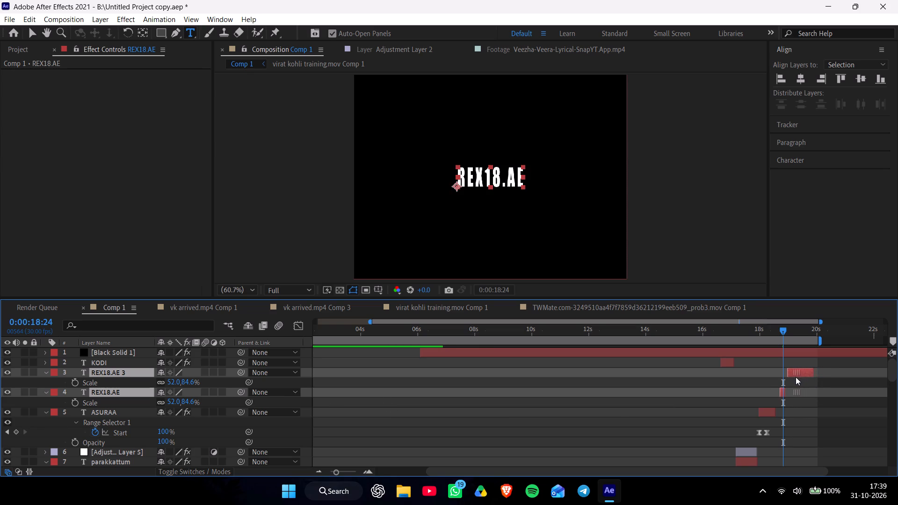
left_click_drag(796, 377, 794, 377)
Preview the retimed REX18.AE ending from 18:07.
left_click(767, 333)
key("space")
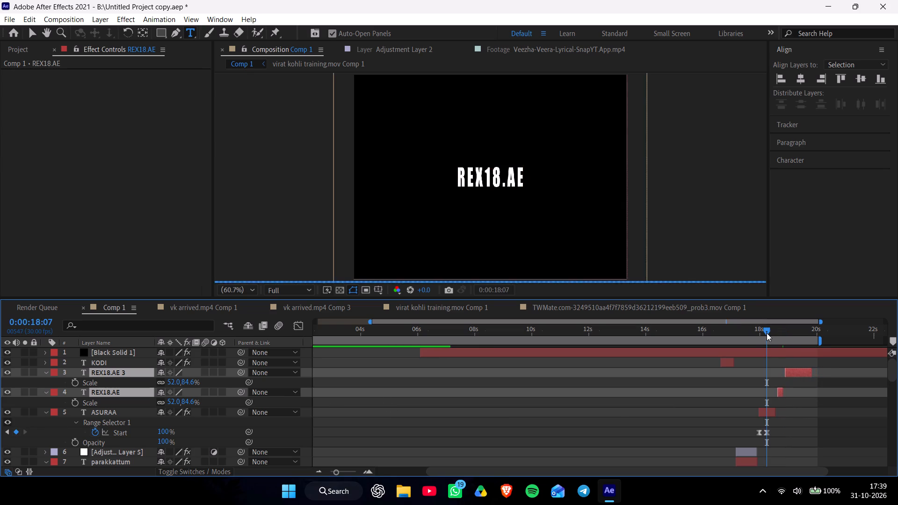
left_click(767, 333)
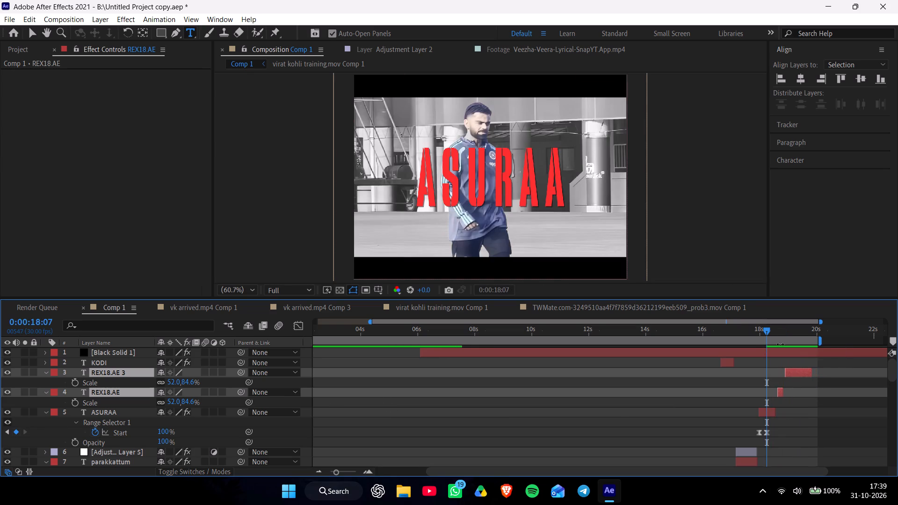
Shift both REX18.AE text layers slightly later, so REX18.AE 3 ends at the composition's end at 20 seconds.
left_click_drag(795, 375, 800, 375)
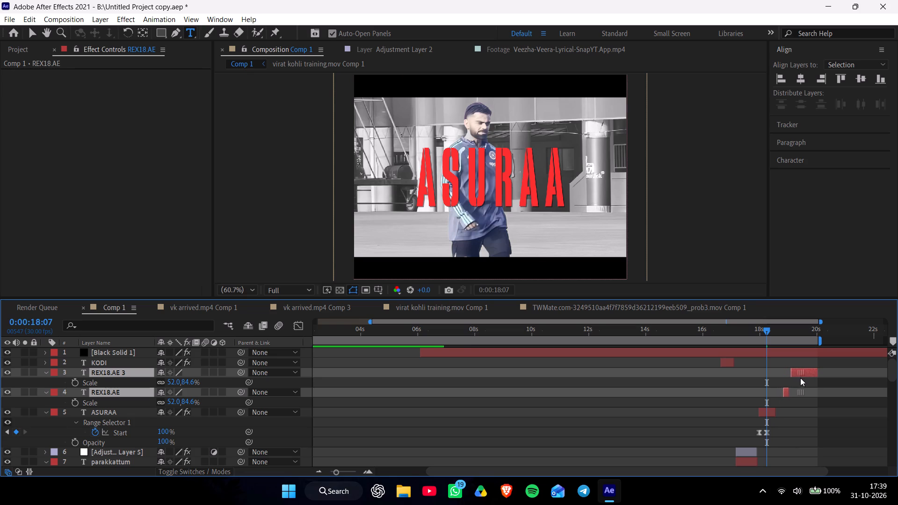
left_click(783, 395)
Preview the ending from 18:07 again to check the adjusted timing of the REX18.AE text.
key("space")
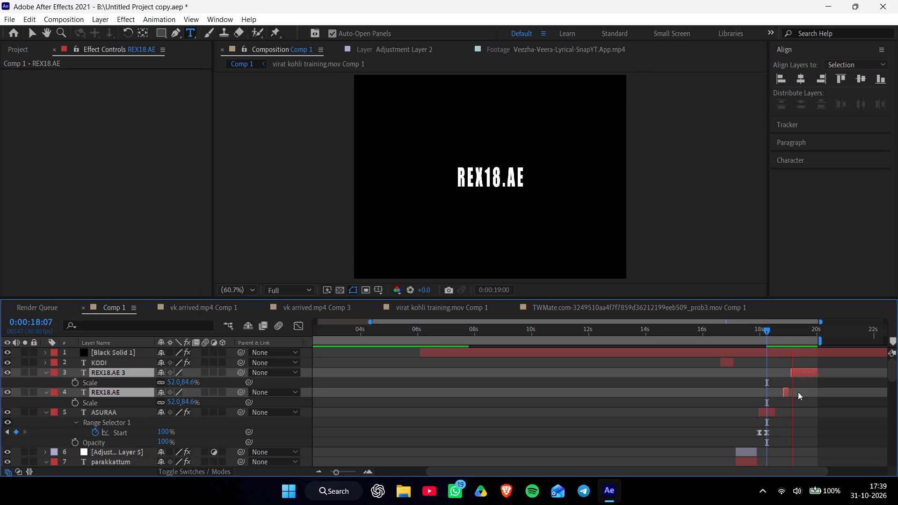
left_click(769, 328)
key("space")
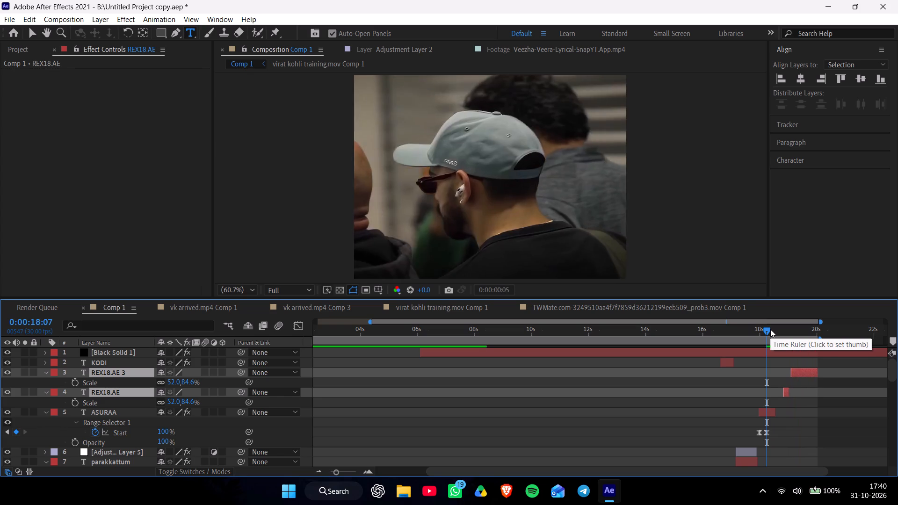
Preview Comp 1 from 0:00:00:00 and toggle the property groups of the two REX18.AE layers during playback.
left_click_drag(770, 329, 281, 401)
key("space")
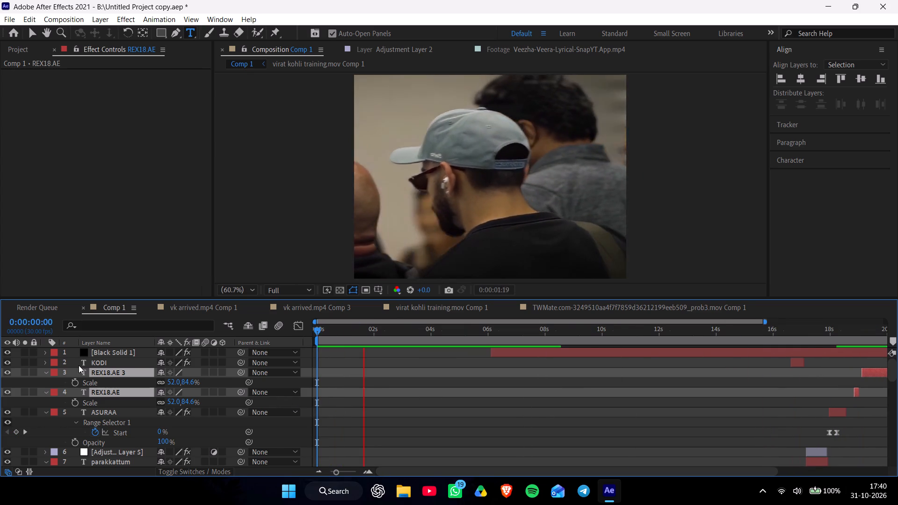
left_click(43, 374)
left_click(46, 387)
left_click(47, 391)
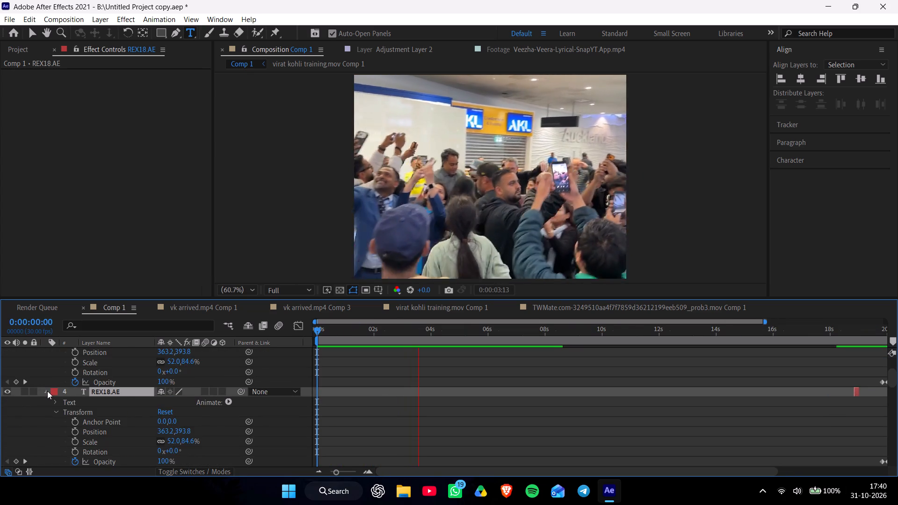
left_click(45, 385)
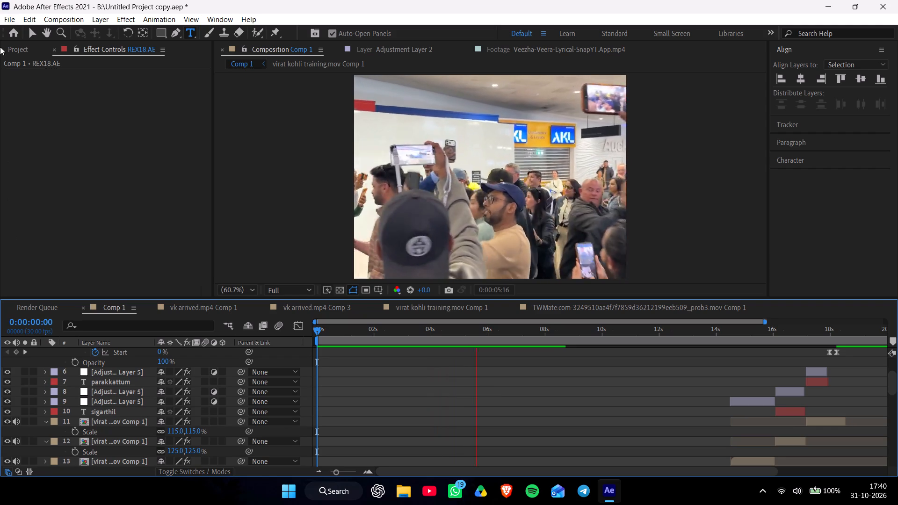
Save the project.
left_click(5, 15)
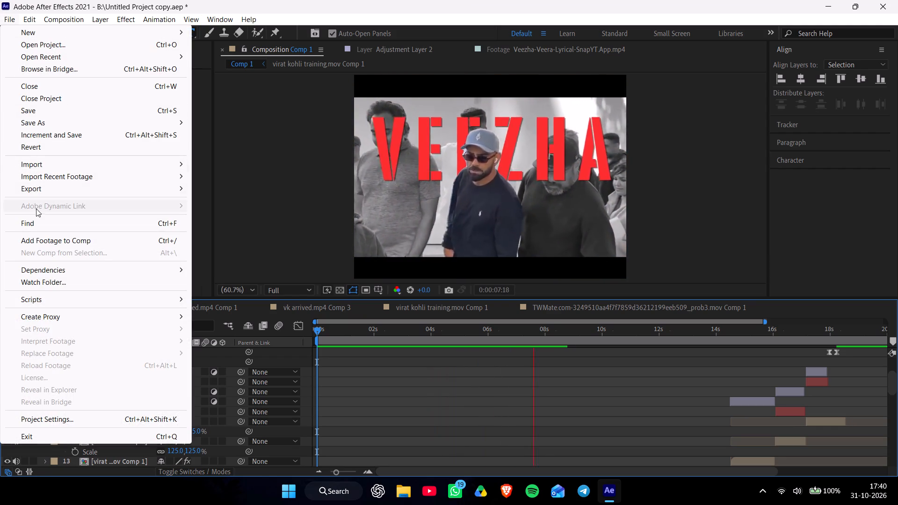
left_click(35, 113)
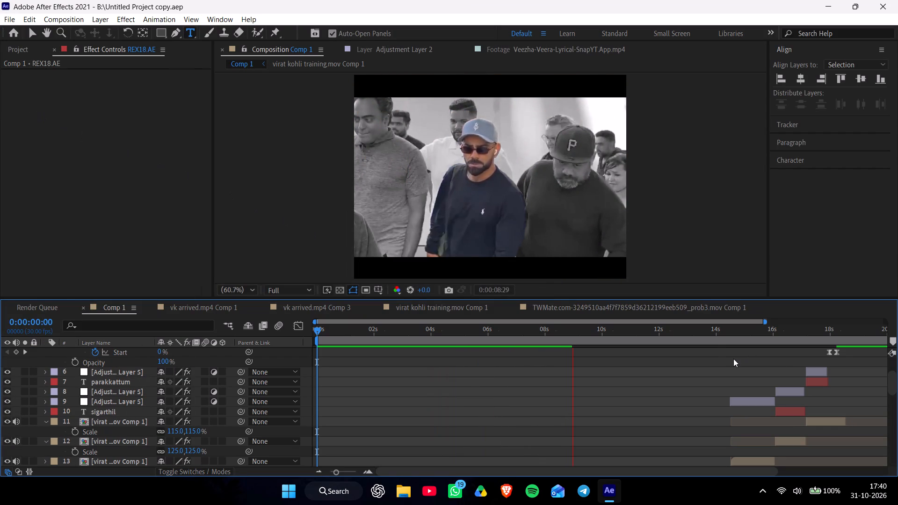
Open the Windows power options.
left_click(287, 497)
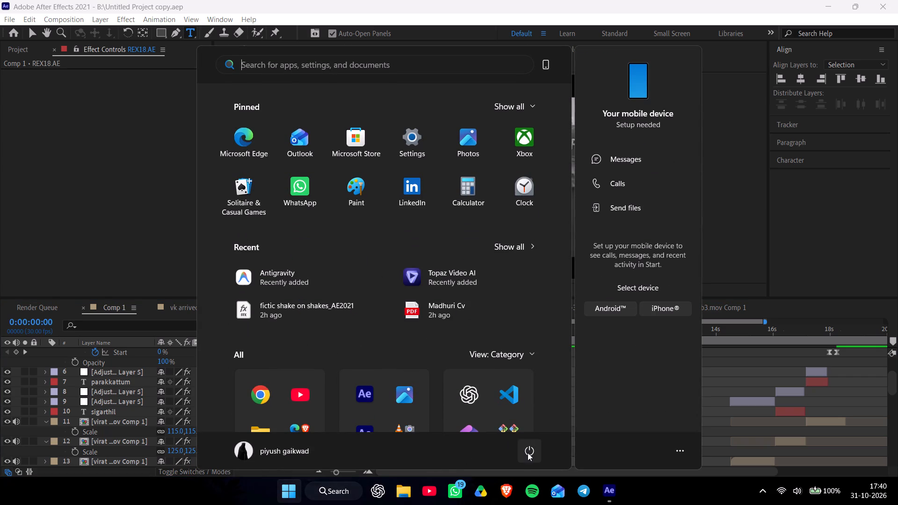
right_click(530, 446)
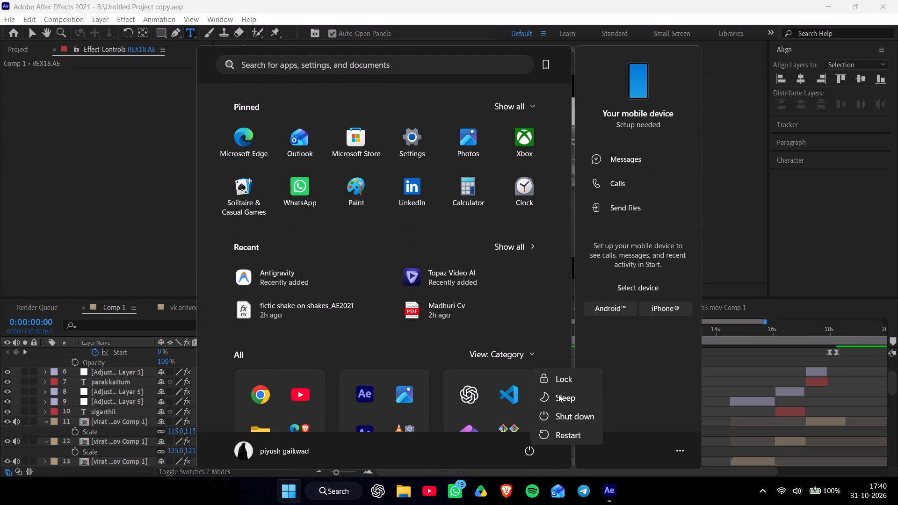